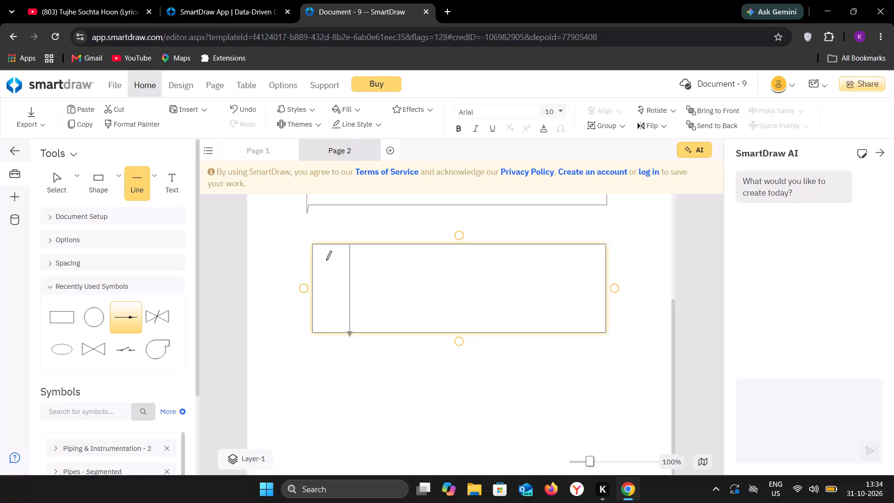
Place a large circle inside the lower rectangle, aligned vertically with the upper outline's central circle and about 2.25 below it.
{"action": "scroll", "coordinate": [348, 379], "scroll_direction": "up", "scroll_amount": 1}
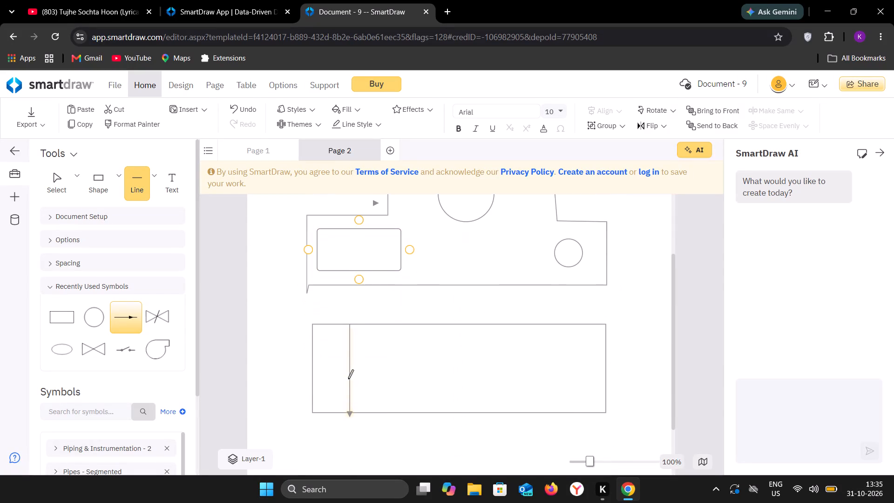
{"action": "left_click", "coordinate": [117, 181]}
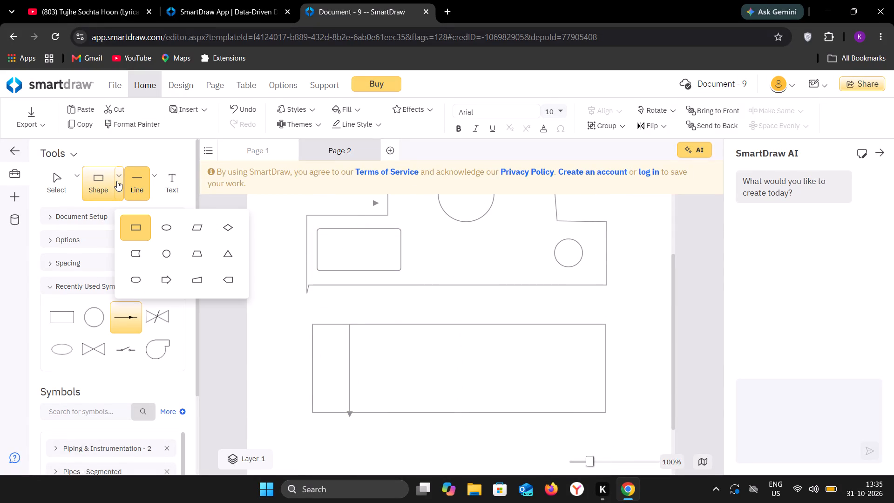
{"action": "left_click", "coordinate": [172, 260]}
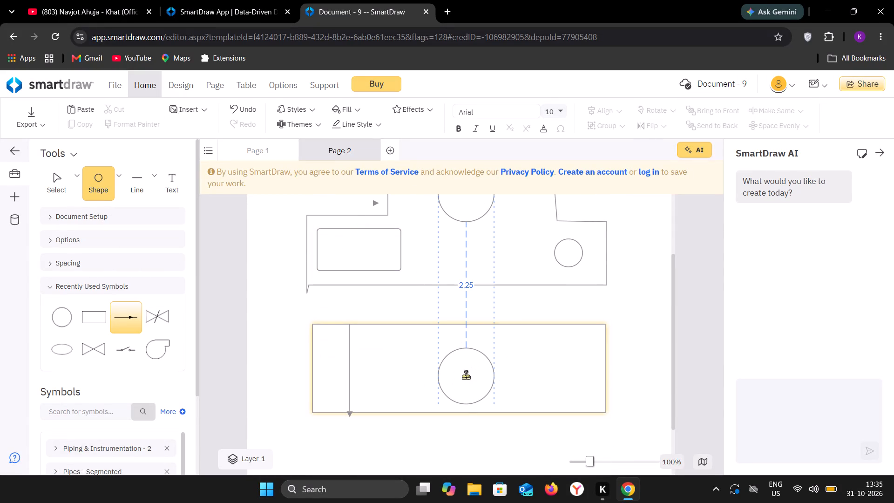
{"action": "left_click", "coordinate": [466, 376]}
{"action": "left_click", "coordinate": [257, 291]}
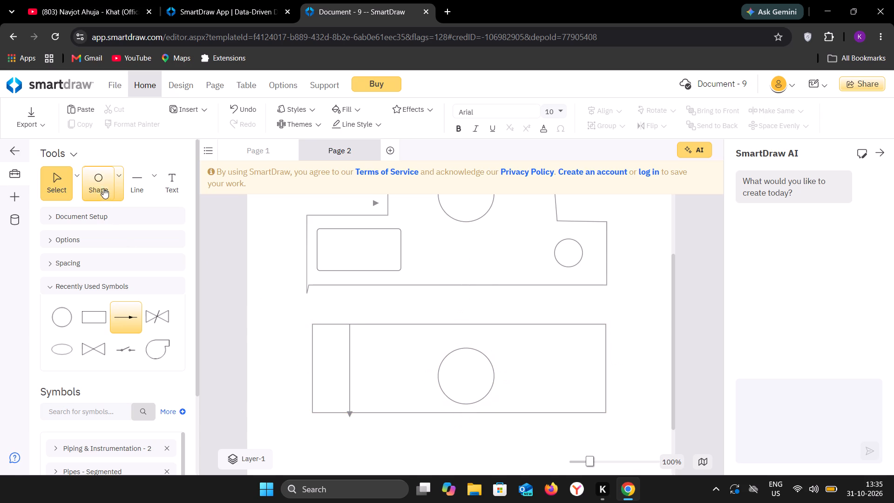
Add a second circle beside the large one, then shrink it to match the small circle above, about 1.1 from the large circle.
{"action": "left_click", "coordinate": [99, 182]}
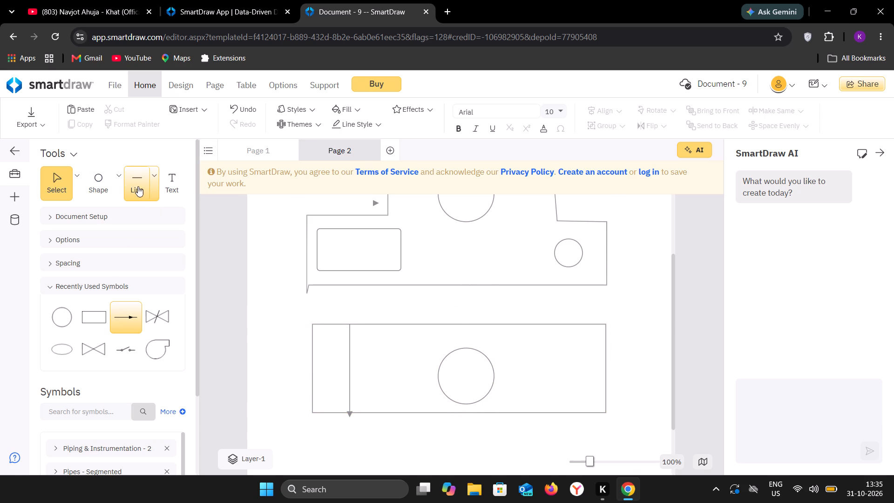
{"action": "left_click", "coordinate": [121, 186]}
{"action": "left_click", "coordinate": [161, 251]}
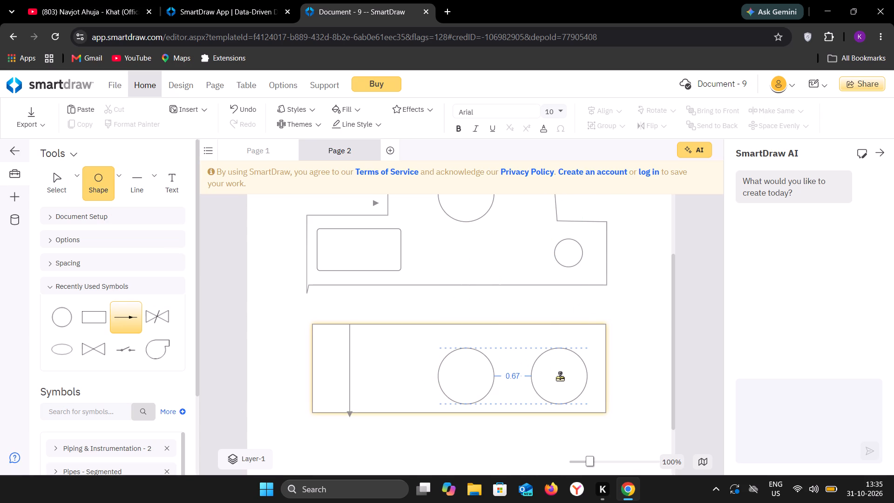
{"action": "left_click", "coordinate": [555, 379]}
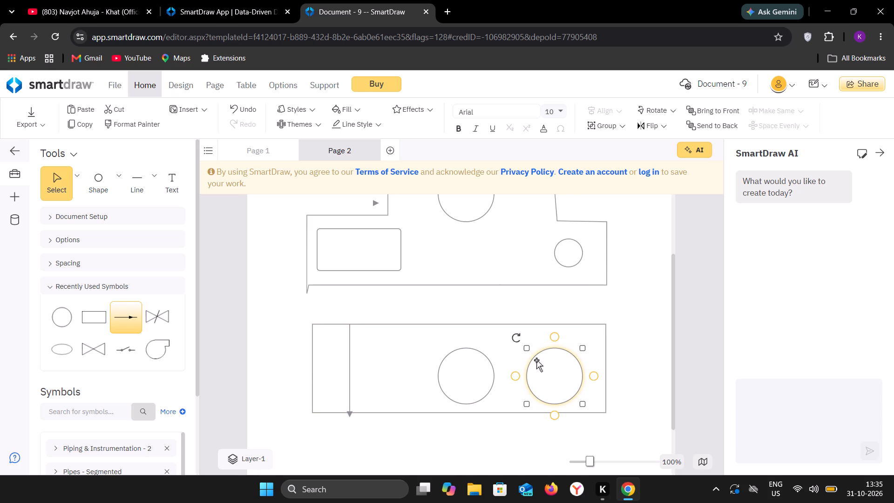
{"action": "left_click_drag", "start_coordinate": [526, 346], "coordinate": [556, 381]}
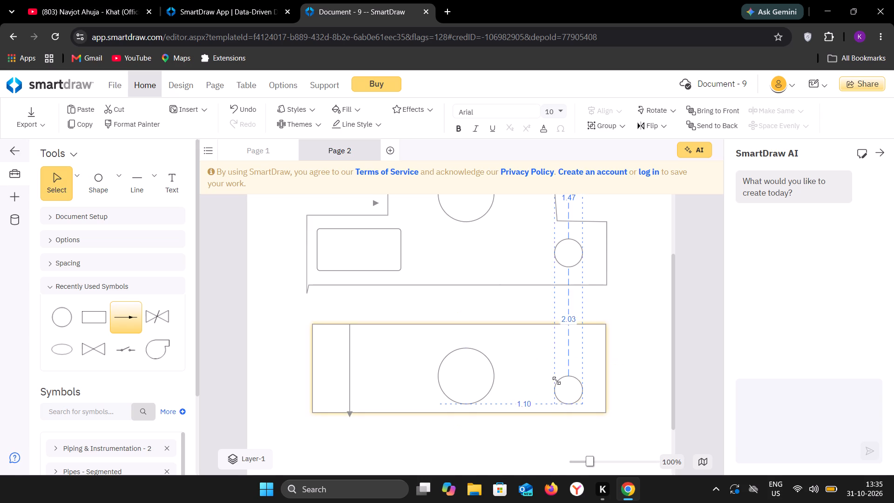
{"action": "left_click_drag", "start_coordinate": [556, 381], "coordinate": [554, 381]}
{"action": "left_click", "coordinate": [529, 353]}
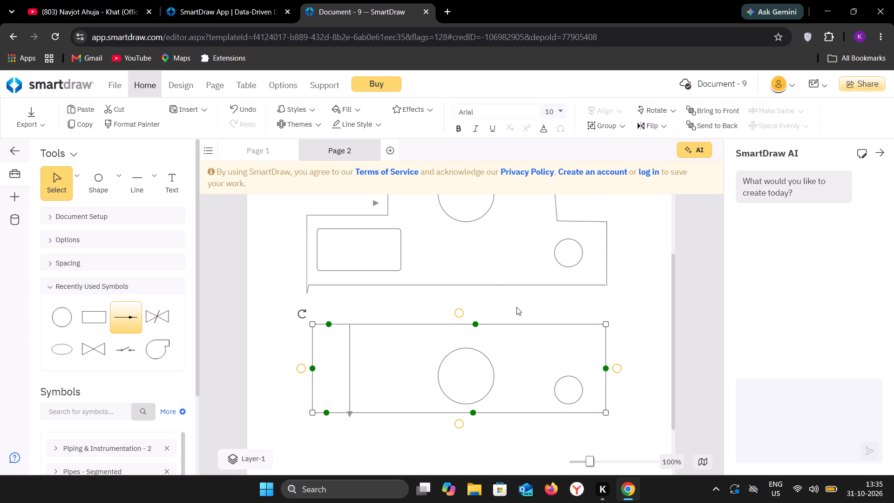
{"action": "left_click", "coordinate": [514, 290]}
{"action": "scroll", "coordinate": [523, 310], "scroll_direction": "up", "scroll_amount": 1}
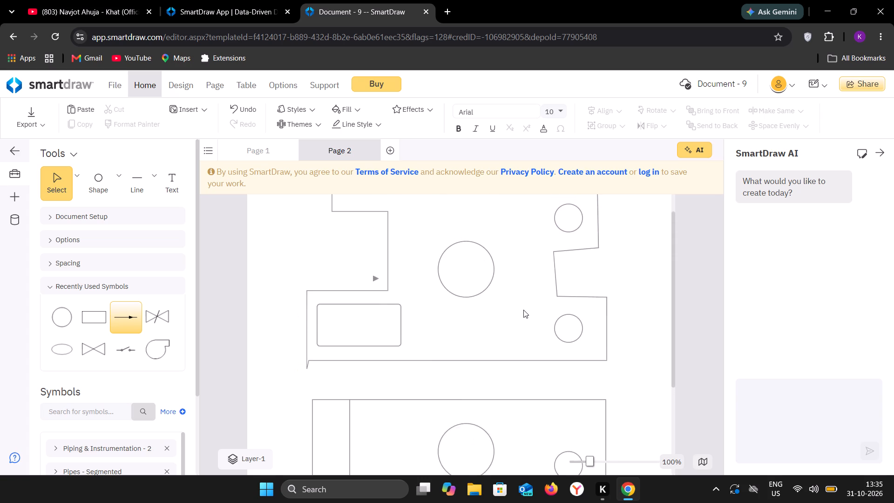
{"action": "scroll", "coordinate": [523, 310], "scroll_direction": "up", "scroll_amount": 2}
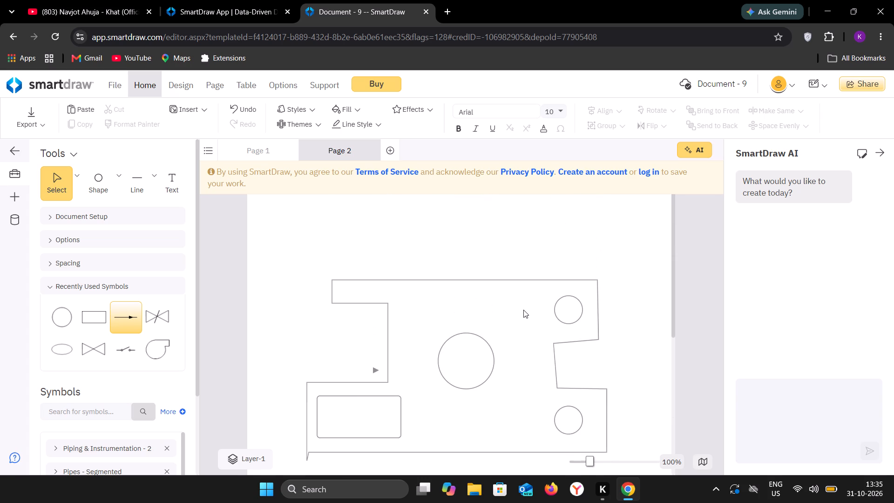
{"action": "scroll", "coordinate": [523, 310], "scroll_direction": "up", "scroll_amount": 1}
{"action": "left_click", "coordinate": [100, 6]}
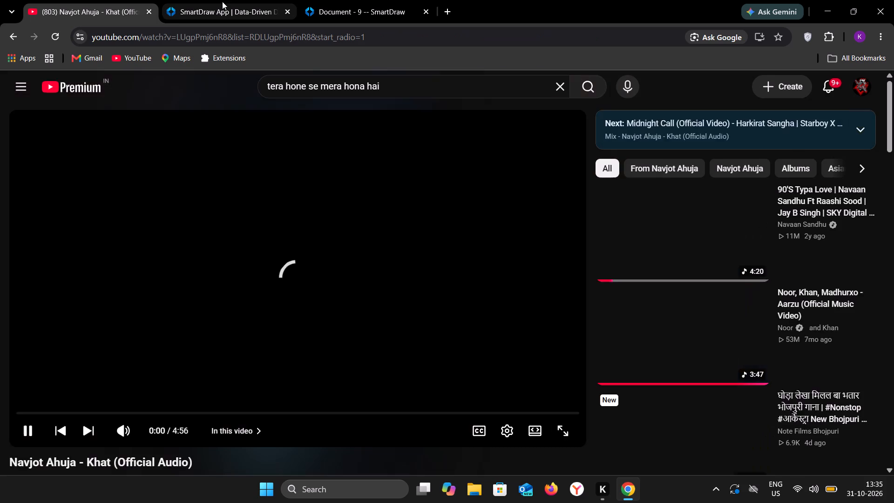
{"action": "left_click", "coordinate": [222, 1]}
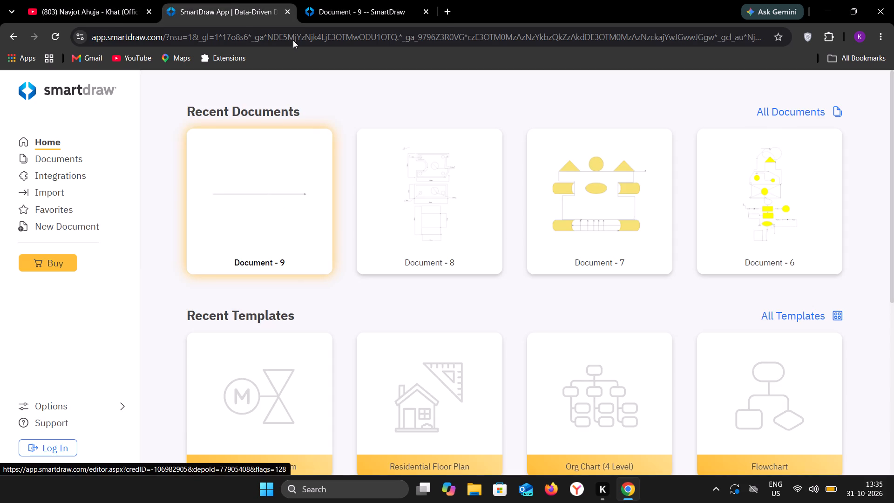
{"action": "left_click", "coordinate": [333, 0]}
Draw a closed tall rectangle with the Polygon Line tool, centred roughly below the lower rectangle on Page 2.
{"action": "scroll", "coordinate": [374, 215], "scroll_direction": "down", "scroll_amount": 1}
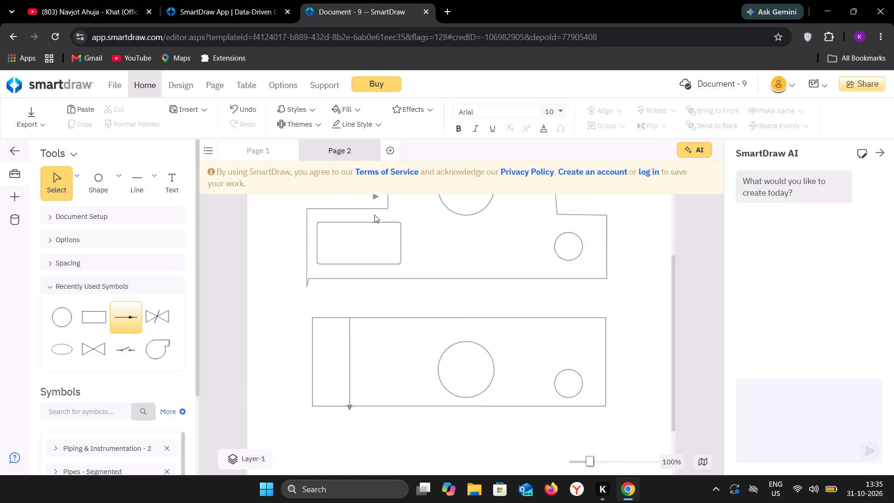
{"action": "scroll", "coordinate": [374, 215], "scroll_direction": "down", "scroll_amount": 3}
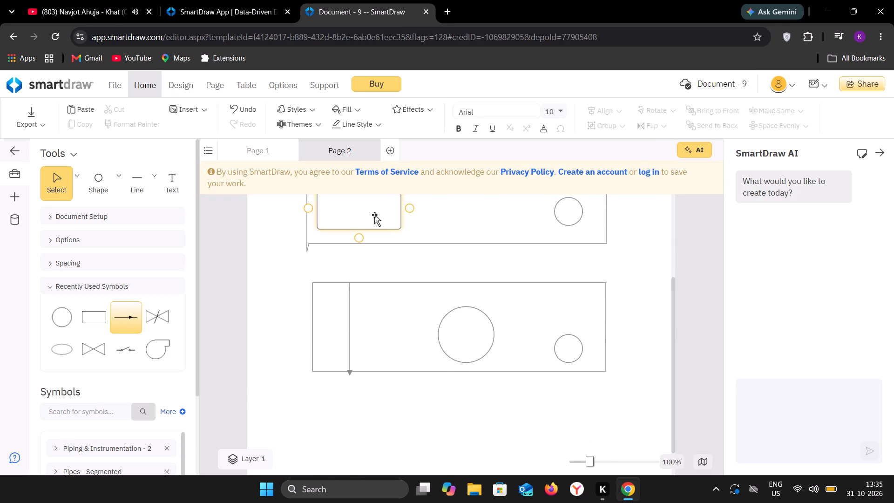
{"action": "scroll", "coordinate": [374, 215], "scroll_direction": "down", "scroll_amount": 2}
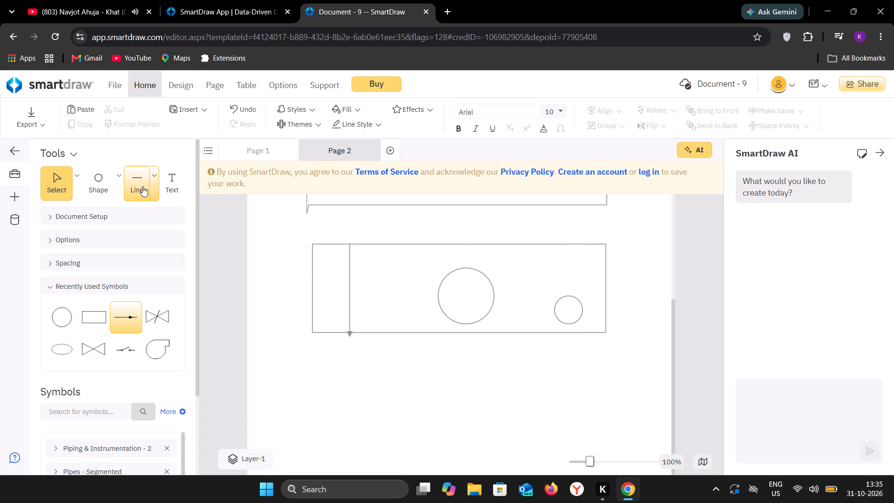
{"action": "left_click", "coordinate": [155, 185]}
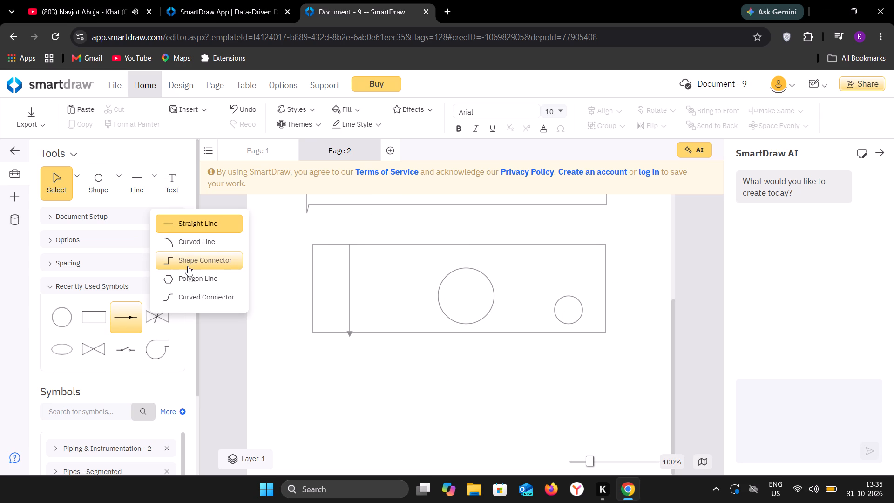
{"action": "left_click", "coordinate": [190, 281]}
{"action": "scroll", "coordinate": [301, 291], "scroll_direction": "up", "scroll_amount": 1}
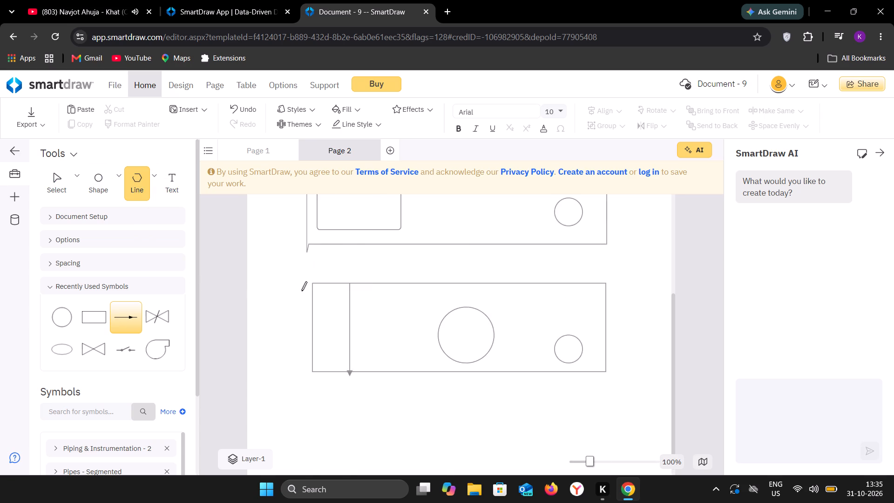
{"action": "scroll", "coordinate": [301, 291], "scroll_direction": "up", "scroll_amount": 4}
{"action": "scroll", "coordinate": [301, 291], "scroll_direction": "down", "scroll_amount": 8}
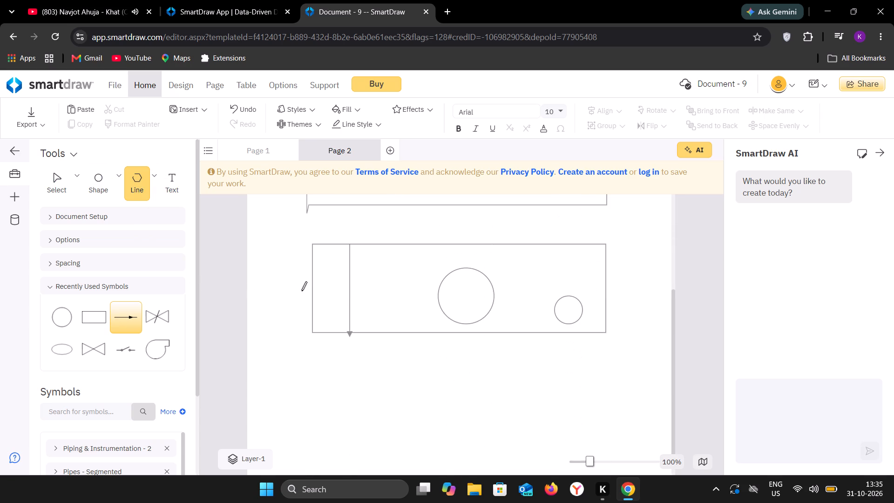
{"action": "scroll", "coordinate": [301, 291], "scroll_direction": "up", "scroll_amount": 1}
{"action": "left_click", "coordinate": [406, 406]}
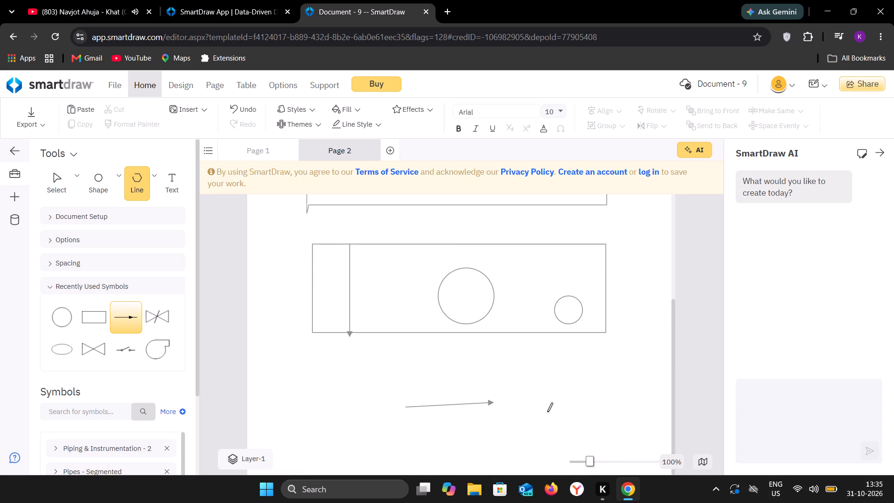
{"action": "left_click", "coordinate": [542, 406]}
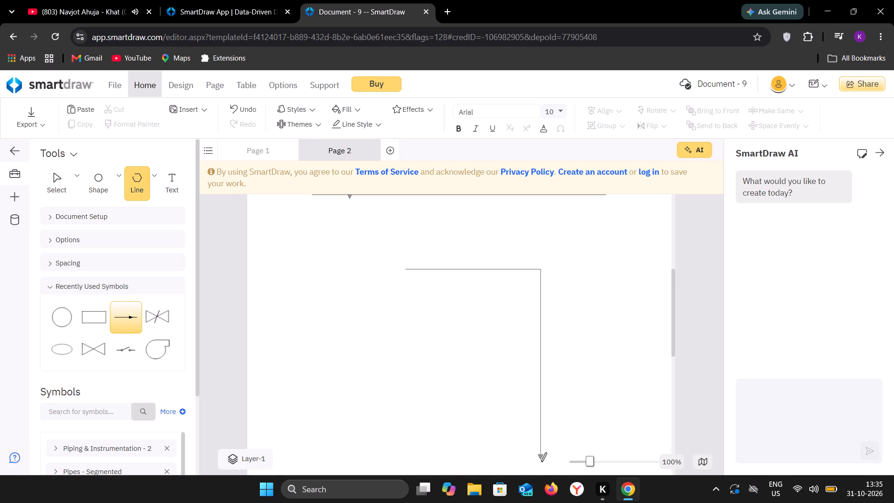
{"action": "left_click", "coordinate": [539, 463]}
{"action": "left_click", "coordinate": [407, 466]}
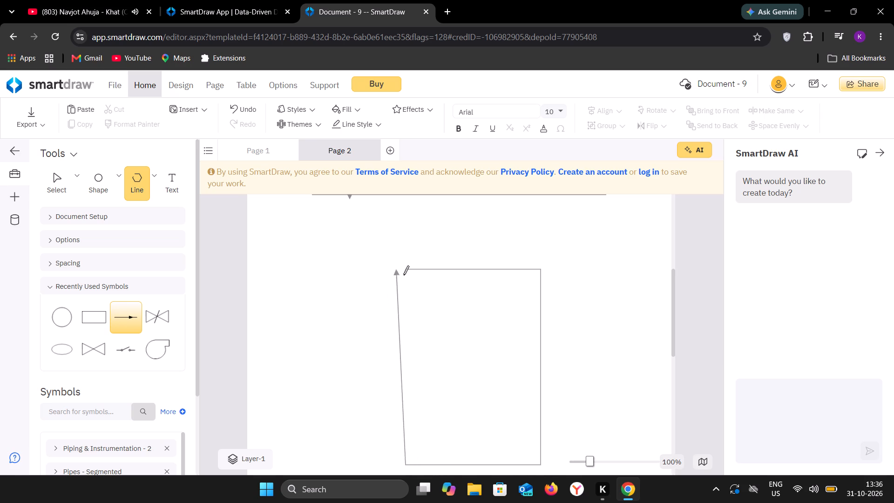
{"action": "left_click", "coordinate": [402, 270]}
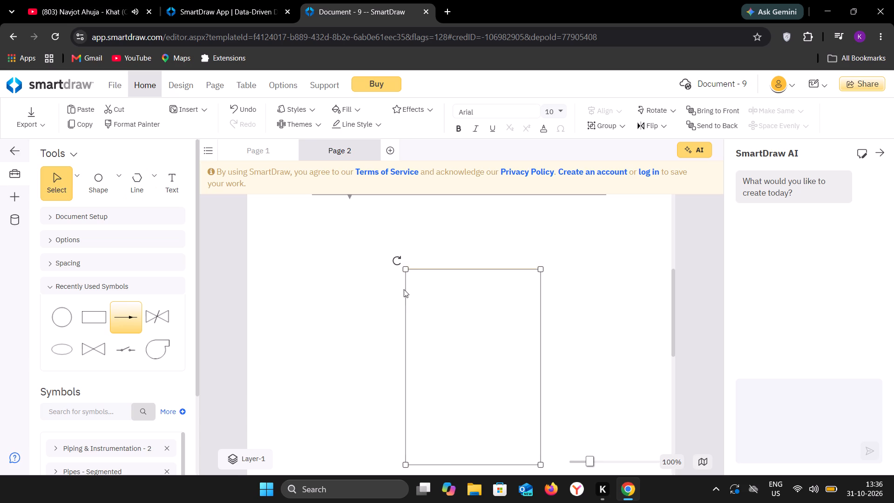
{"action": "left_click", "coordinate": [390, 311]}
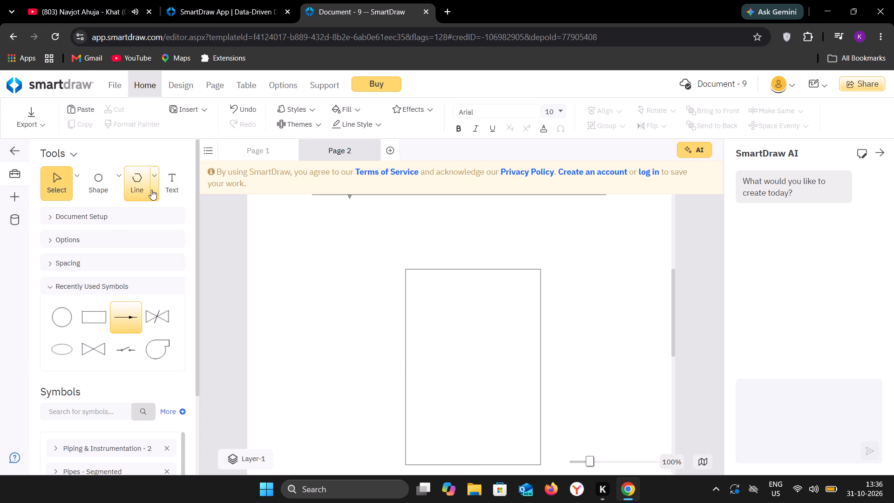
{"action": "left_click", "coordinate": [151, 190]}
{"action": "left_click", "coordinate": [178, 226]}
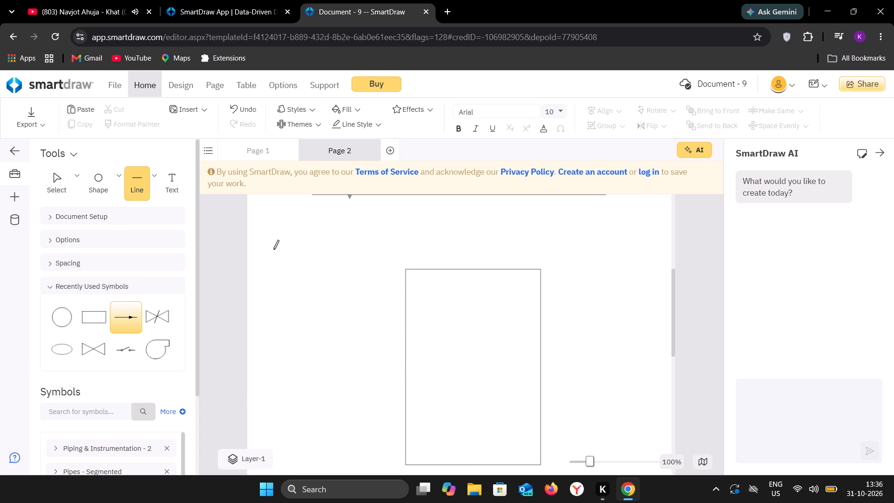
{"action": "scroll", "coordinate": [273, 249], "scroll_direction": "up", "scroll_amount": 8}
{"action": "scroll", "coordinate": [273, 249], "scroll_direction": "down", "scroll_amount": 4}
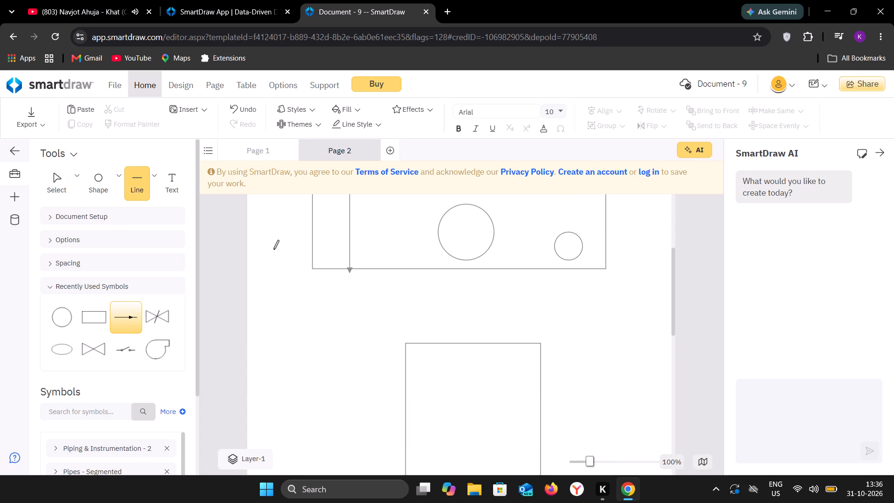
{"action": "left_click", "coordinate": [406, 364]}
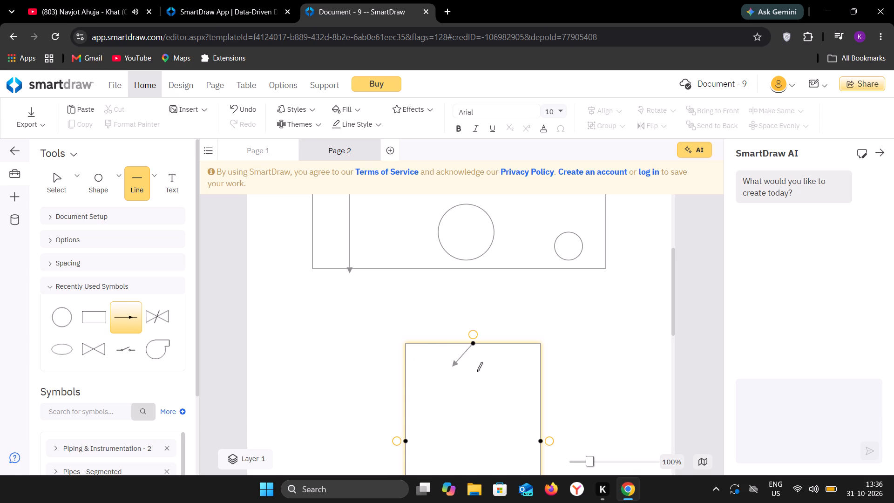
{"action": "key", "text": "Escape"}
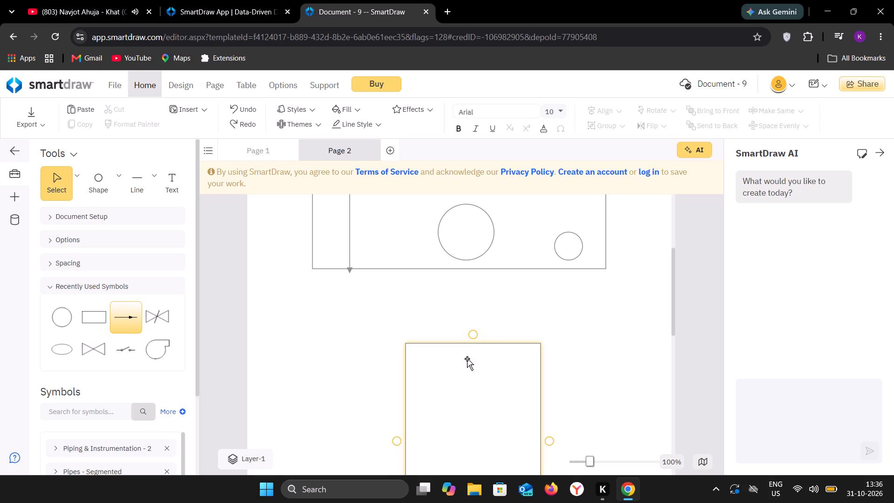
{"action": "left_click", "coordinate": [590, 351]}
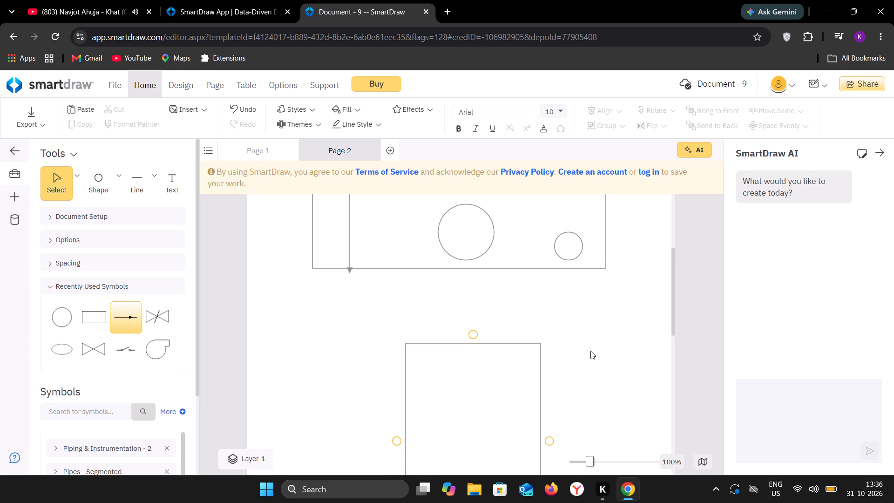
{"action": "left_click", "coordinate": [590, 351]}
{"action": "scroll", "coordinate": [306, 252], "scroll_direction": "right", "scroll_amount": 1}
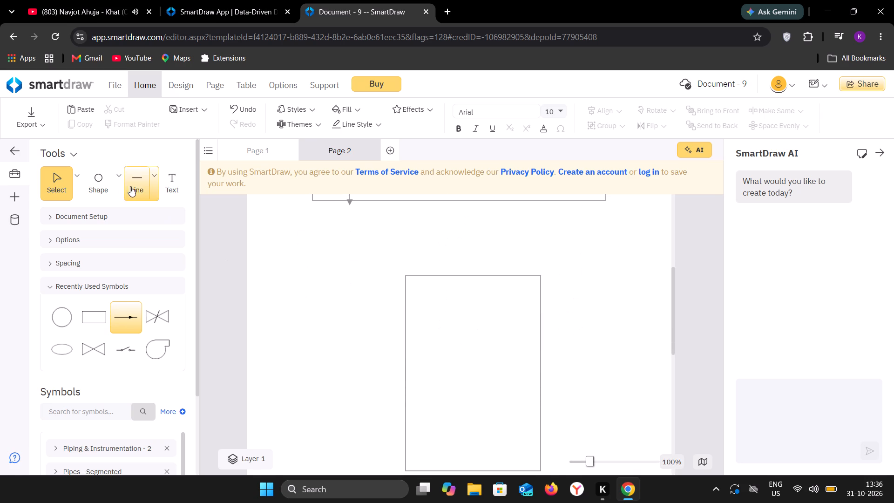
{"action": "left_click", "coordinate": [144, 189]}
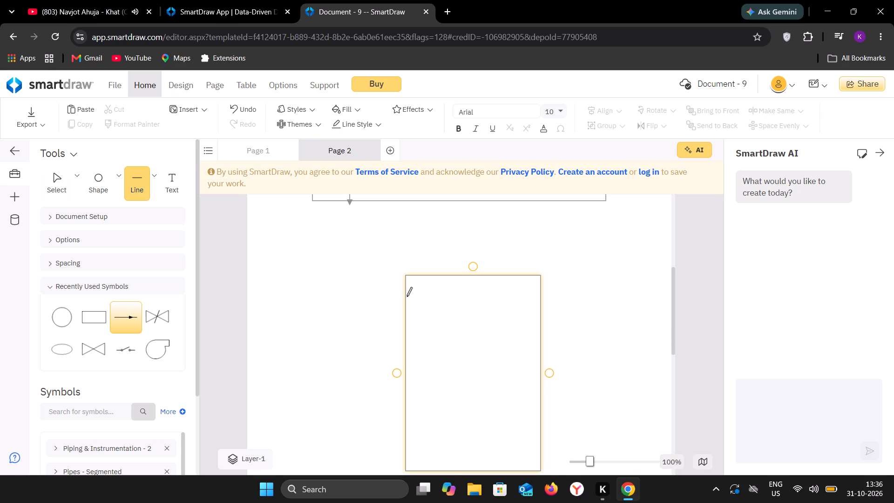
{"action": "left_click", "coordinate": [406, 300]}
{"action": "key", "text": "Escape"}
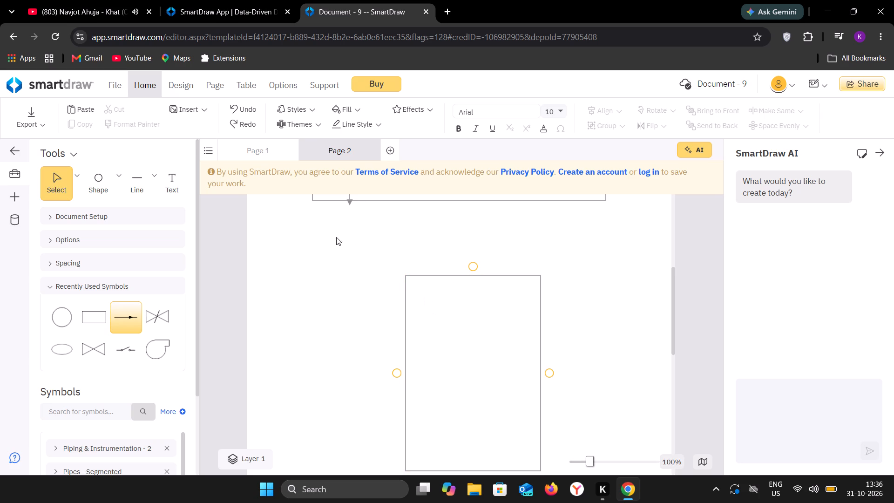
Draw a straight horizontal line across the full width of the tall rectangle, a short distance below its top edge.
{"action": "left_click", "coordinate": [141, 190]}
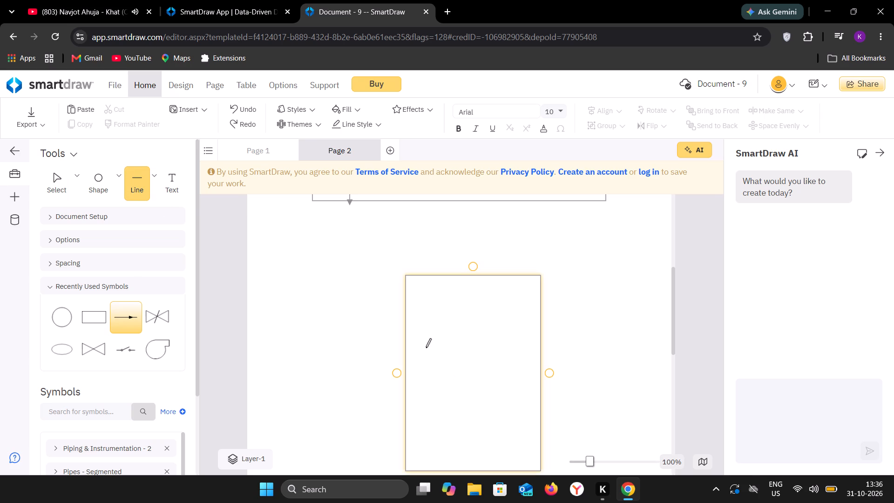
{"action": "left_click_drag", "start_coordinate": [405, 302], "coordinate": [529, 302]}
{"action": "left_click_drag", "start_coordinate": [529, 302], "coordinate": [542, 302]}
{"action": "left_click", "coordinate": [568, 301]}
Draw a second straight horizontal line across the tall rectangle, parallel to the first and somewhat below mid-height.
{"action": "scroll", "coordinate": [568, 301], "scroll_direction": "down", "scroll_amount": 2}
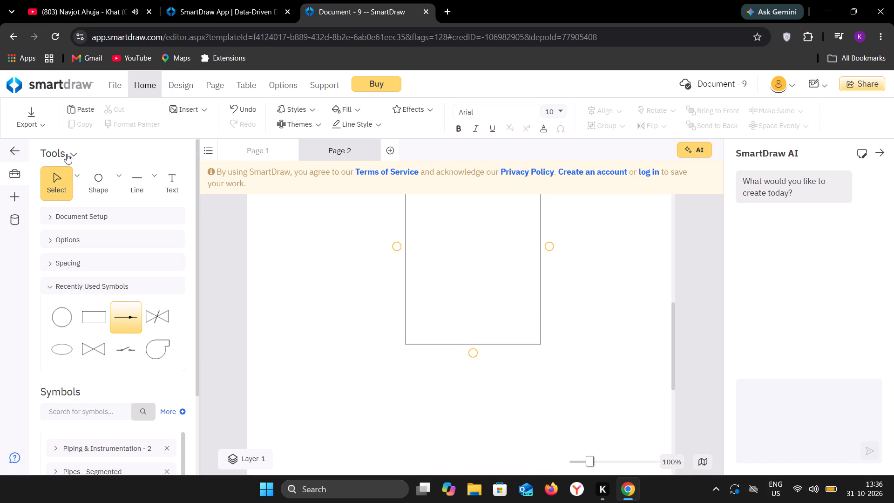
{"action": "left_click", "coordinate": [141, 180]}
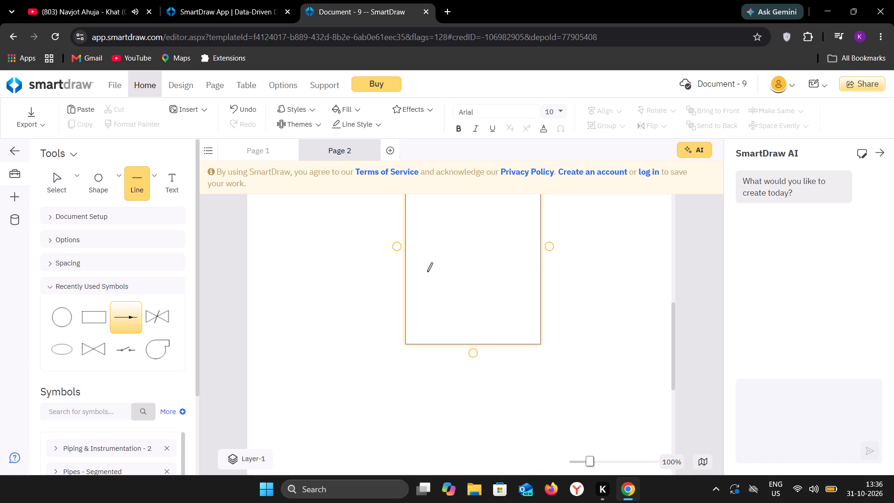
{"action": "left_click_drag", "start_coordinate": [405, 271], "coordinate": [542, 265]}
{"action": "left_click_drag", "start_coordinate": [542, 265], "coordinate": [536, 268]}
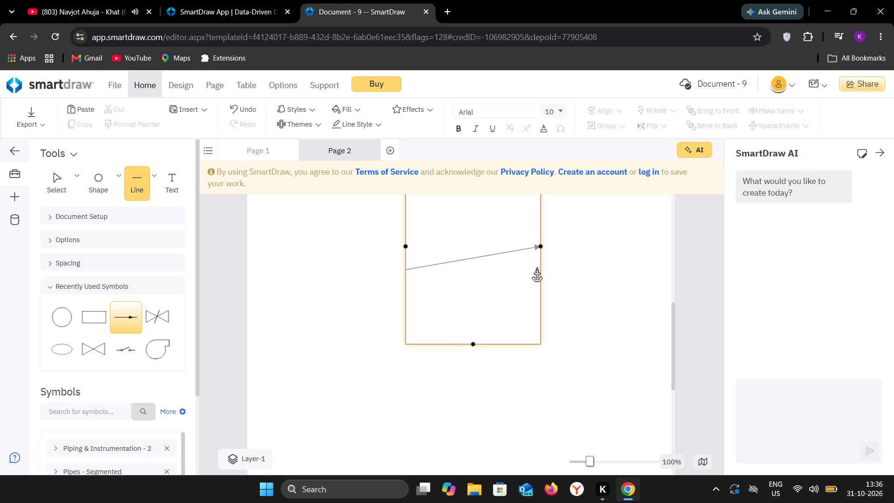
{"action": "left_click_drag", "start_coordinate": [536, 268], "coordinate": [536, 269]}
{"action": "left_click_drag", "start_coordinate": [536, 269], "coordinate": [555, 271]}
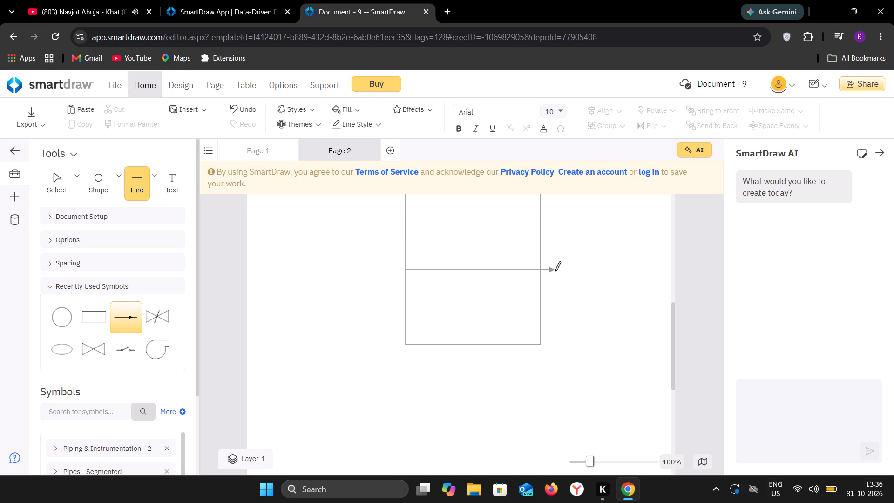
{"action": "left_click_drag", "start_coordinate": [555, 271], "coordinate": [546, 269]}
{"action": "left_click", "coordinate": [569, 272]}
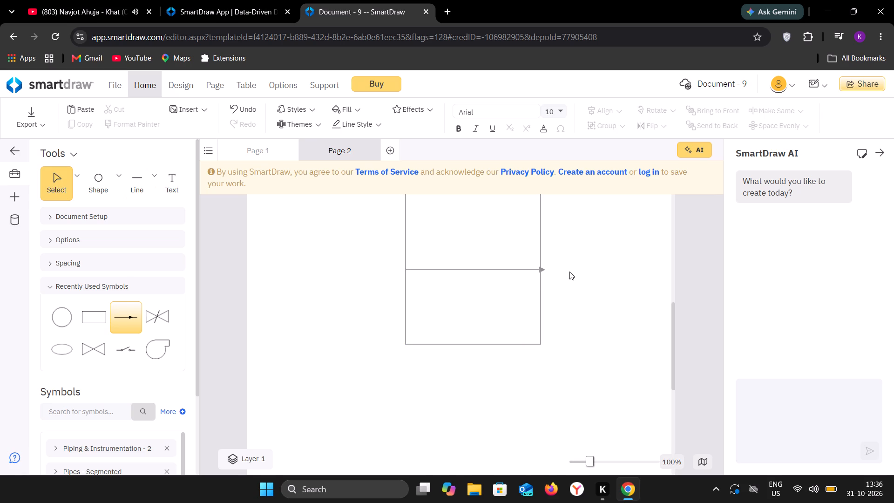
Review the upper outline, the middle rectangle and the tall rectangle on Page 2 against each other.
{"action": "scroll", "coordinate": [569, 272], "scroll_direction": "up", "scroll_amount": 7}
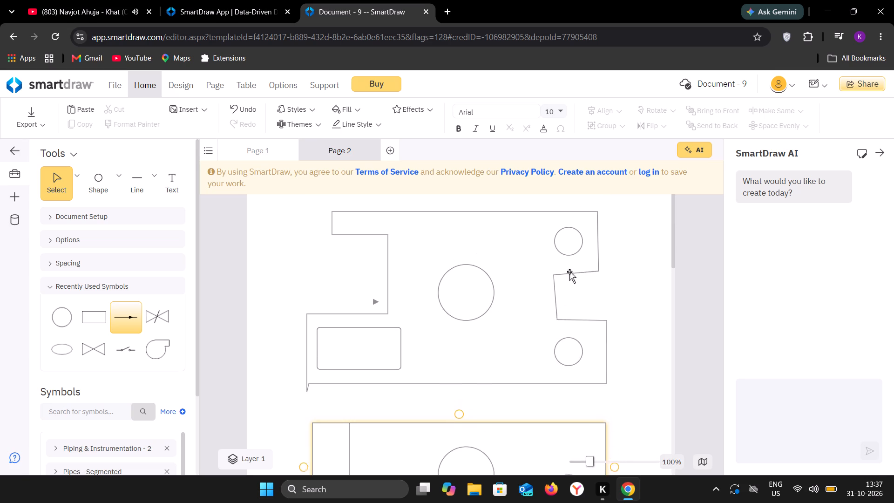
{"action": "scroll", "coordinate": [569, 272], "scroll_direction": "up", "scroll_amount": 1}
{"action": "scroll", "coordinate": [569, 272], "scroll_direction": "down", "scroll_amount": 5}
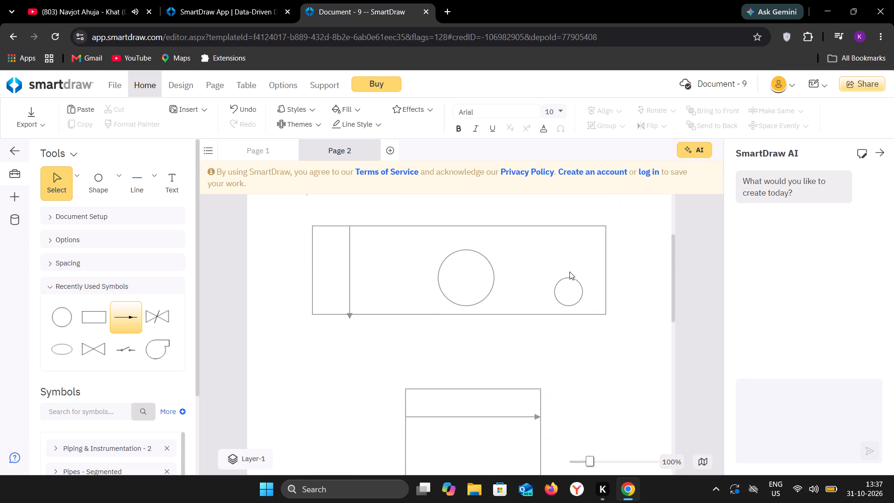
{"action": "scroll", "coordinate": [569, 272], "scroll_direction": "up", "scroll_amount": 1}
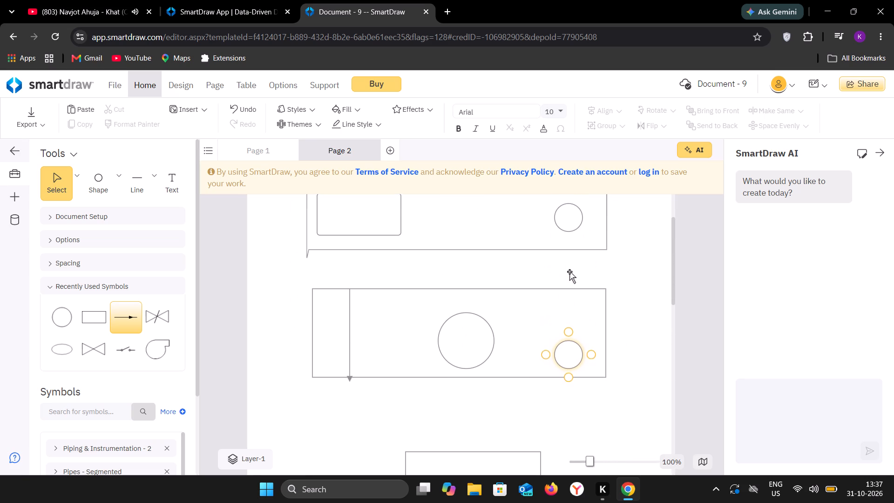
{"action": "scroll", "coordinate": [569, 272], "scroll_direction": "up", "scroll_amount": 1}
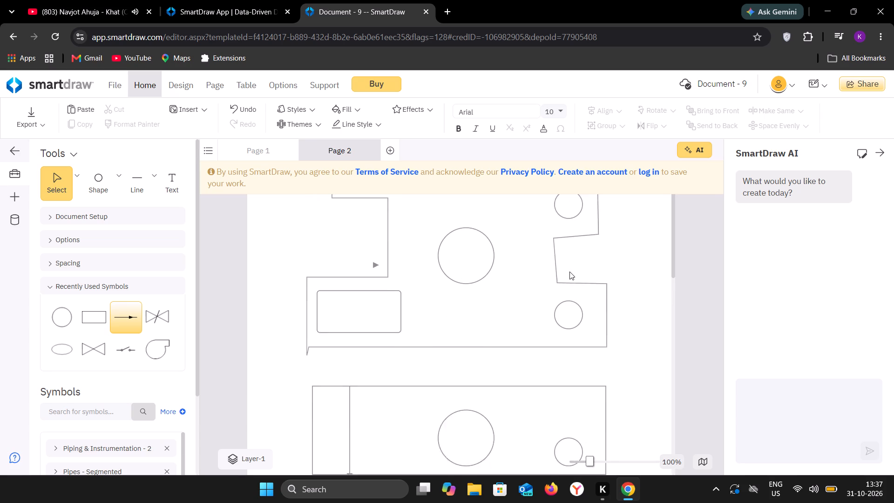
{"action": "scroll", "coordinate": [569, 272], "scroll_direction": "down", "scroll_amount": 4}
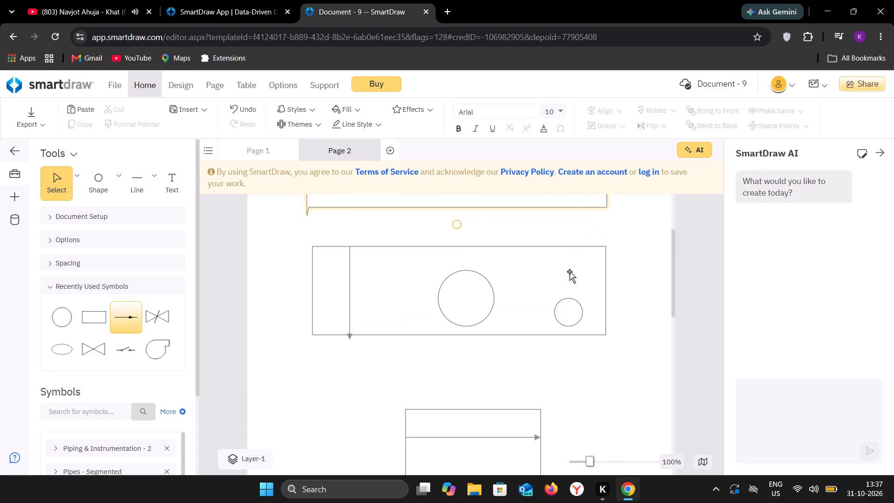
{"action": "scroll", "coordinate": [569, 272], "scroll_direction": "down", "scroll_amount": 2}
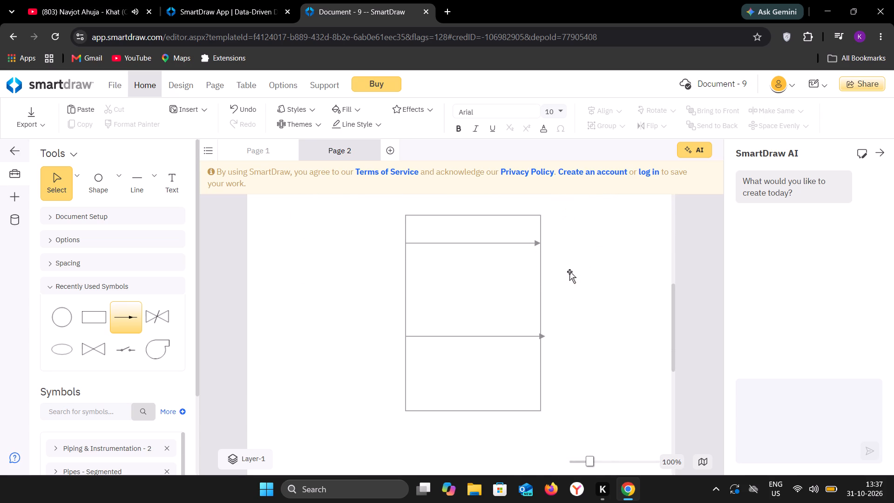
{"action": "scroll", "coordinate": [569, 272], "scroll_direction": "down", "scroll_amount": 3}
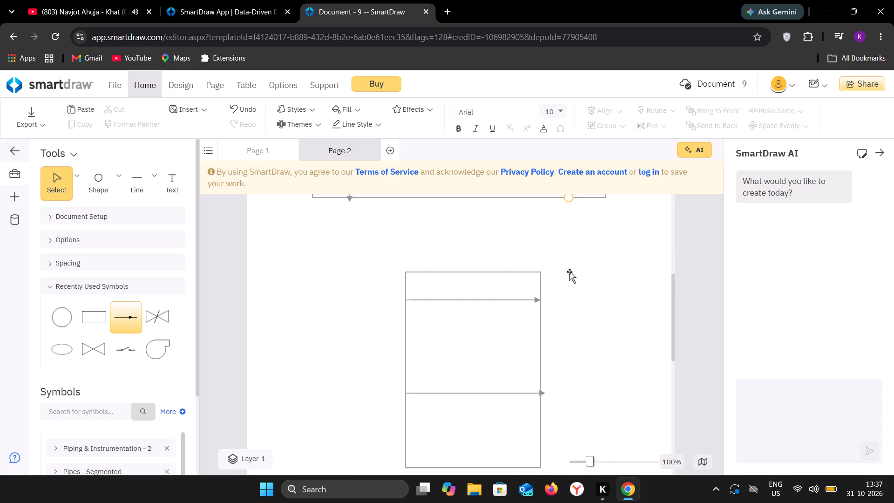
{"action": "scroll", "coordinate": [569, 272], "scroll_direction": "down", "scroll_amount": 1}
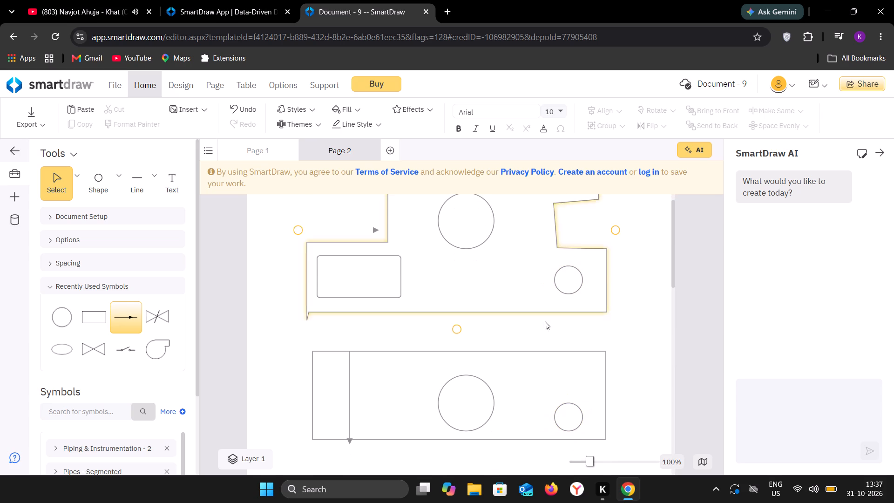
Place a large circle between the tall rectangle's two horizontal lines, aligned vertically with the middle view's large circle and about 2.49 below it.
{"action": "scroll", "coordinate": [531, 344], "scroll_direction": "down", "scroll_amount": 4}
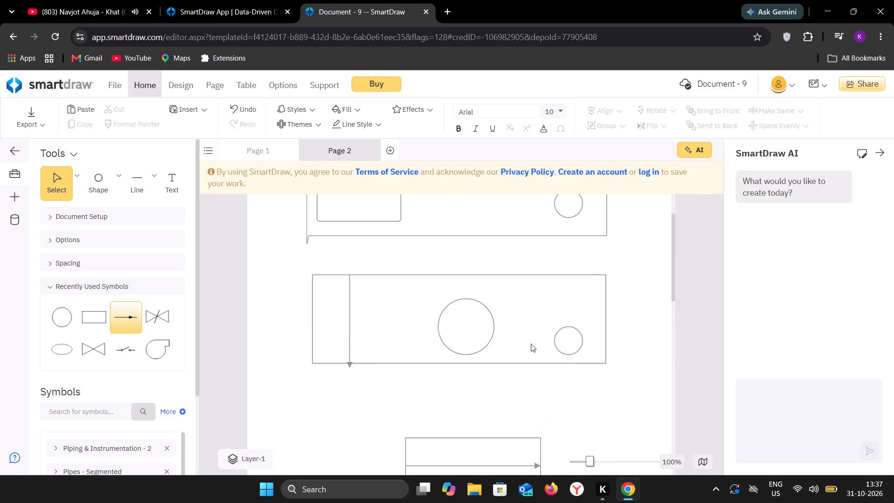
{"action": "scroll", "coordinate": [531, 344], "scroll_direction": "down", "scroll_amount": 2}
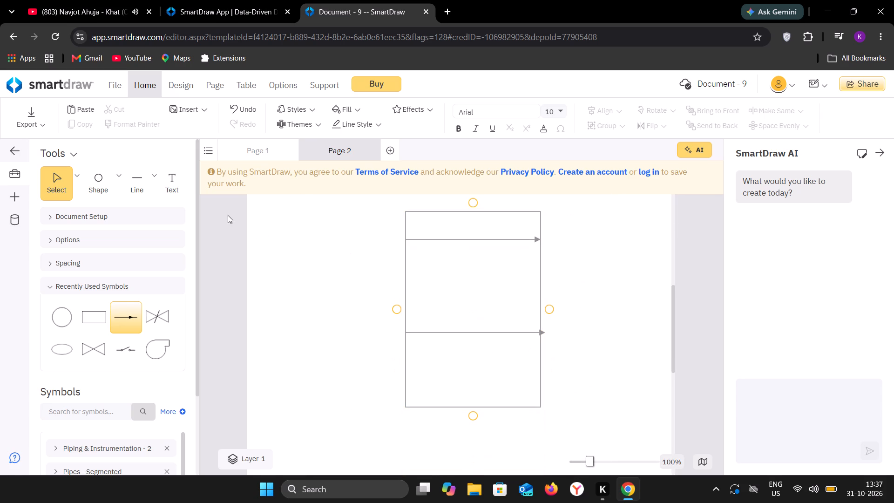
{"action": "left_click", "coordinate": [103, 179]}
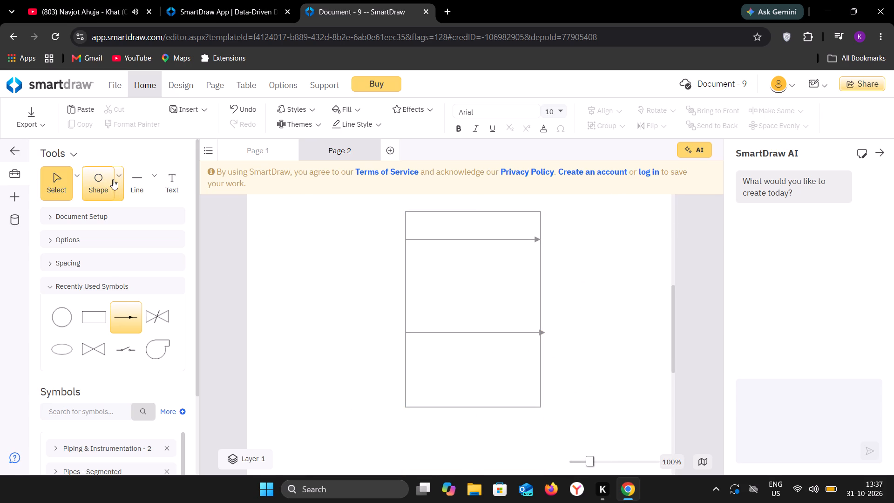
{"action": "left_click", "coordinate": [117, 179]}
{"action": "left_click", "coordinate": [163, 251]}
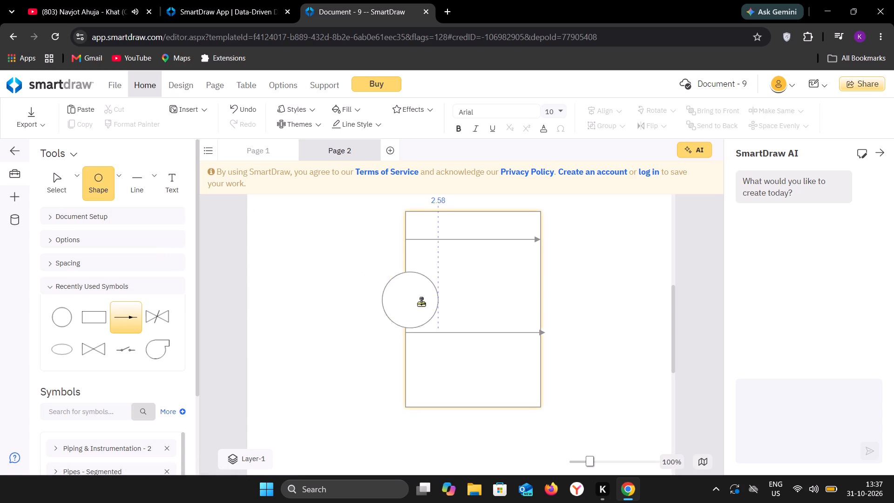
{"action": "left_click", "coordinate": [468, 295]}
{"action": "left_click", "coordinate": [613, 279]}
Check the whole multi-view drawing from the upper outline down to the tall rectangle, comparing the large circles.
{"action": "scroll", "coordinate": [613, 279], "scroll_direction": "up", "scroll_amount": 3}
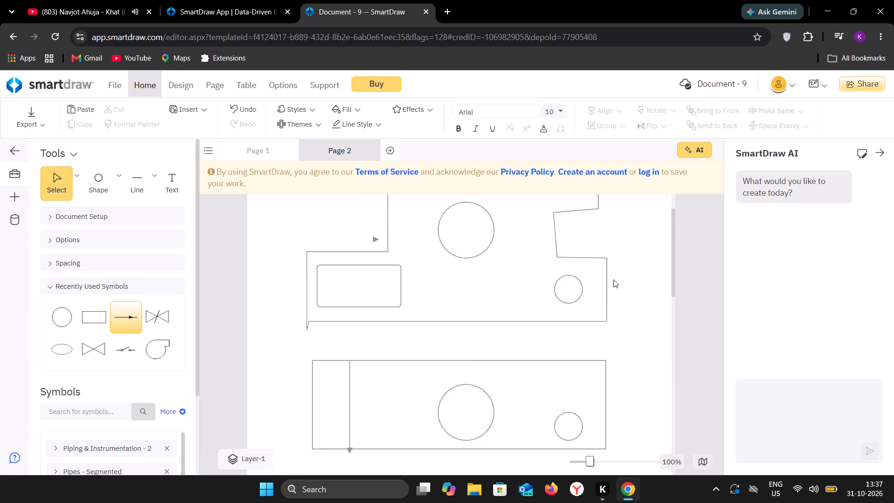
{"action": "scroll", "coordinate": [613, 279], "scroll_direction": "up", "scroll_amount": 2}
{"action": "scroll", "coordinate": [613, 279], "scroll_direction": "down", "scroll_amount": 5}
{"action": "scroll", "coordinate": [613, 279], "scroll_direction": "up", "scroll_amount": 1}
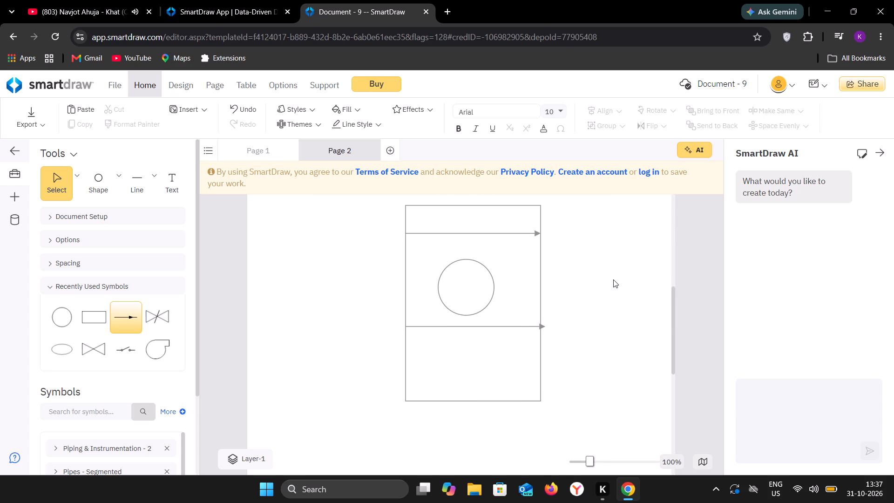
{"action": "scroll", "coordinate": [613, 279], "scroll_direction": "up", "scroll_amount": 1}
{"action": "scroll", "coordinate": [613, 279], "scroll_direction": "down", "scroll_amount": 1}
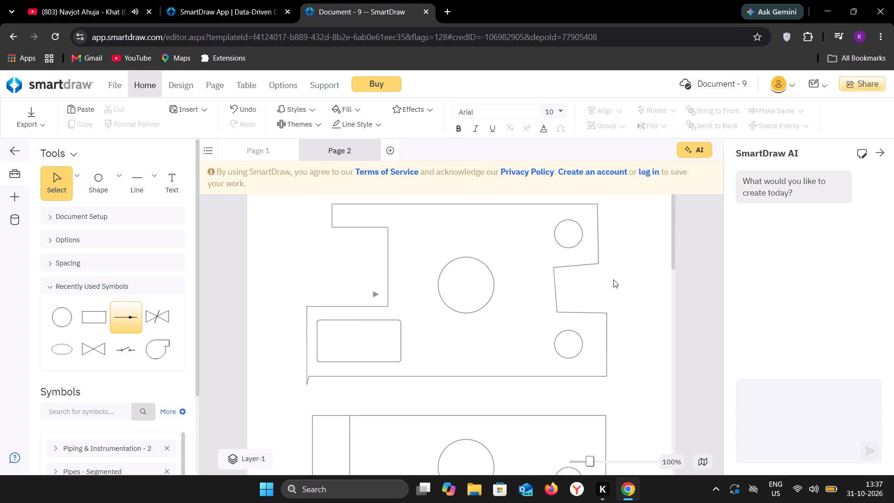
{"action": "scroll", "coordinate": [613, 279], "scroll_direction": "down", "scroll_amount": 1}
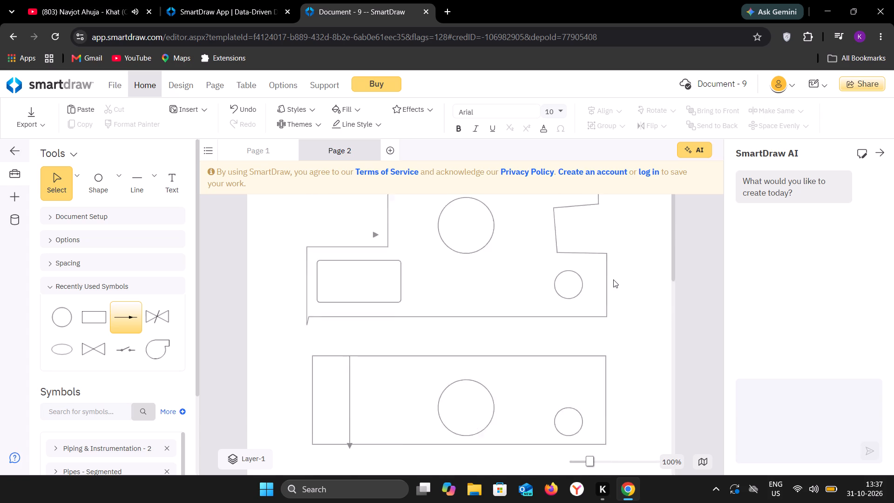
{"action": "scroll", "coordinate": [613, 279], "scroll_direction": "down", "scroll_amount": 1}
{"action": "scroll", "coordinate": [613, 279], "scroll_direction": "up", "scroll_amount": 1}
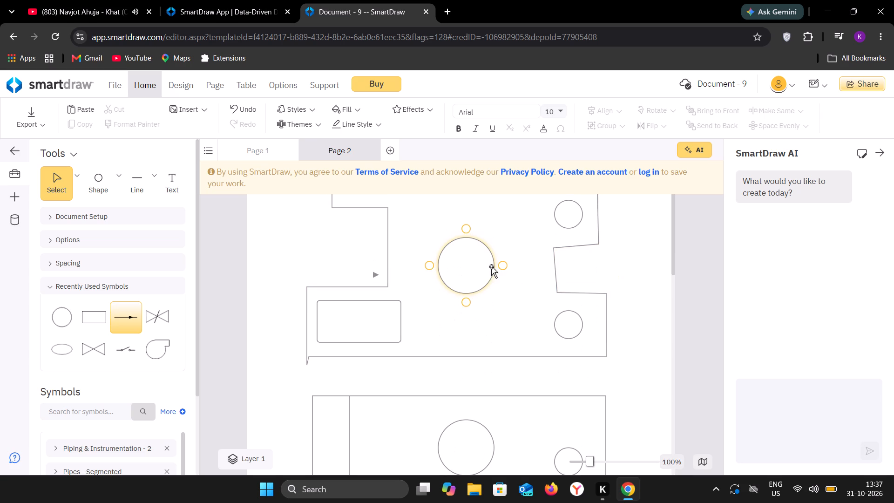
{"action": "left_click", "coordinate": [480, 265]}
{"action": "scroll", "coordinate": [480, 265], "scroll_direction": "up", "scroll_amount": 1}
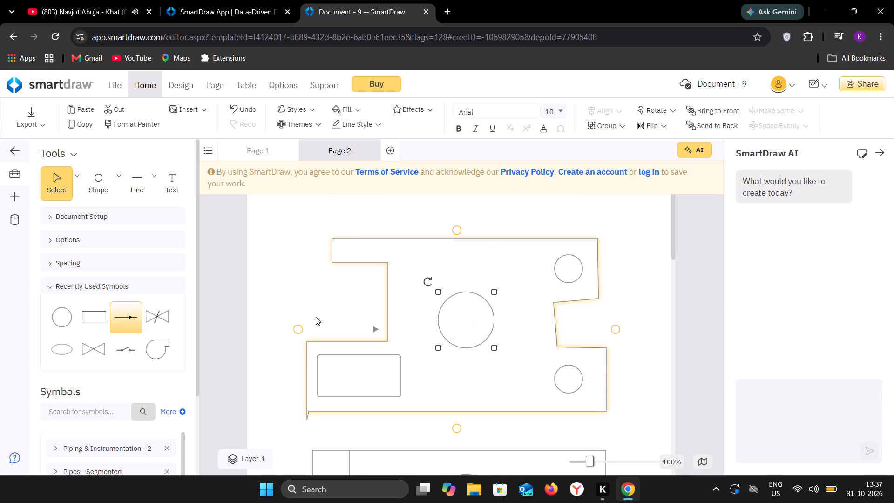
{"action": "left_click", "coordinate": [317, 313]}
Draw a three-segment polygon line bracketing the upper outline's left side, from its lower-left corner up and back towards its top-left corner.
{"action": "left_click", "coordinate": [157, 183]}
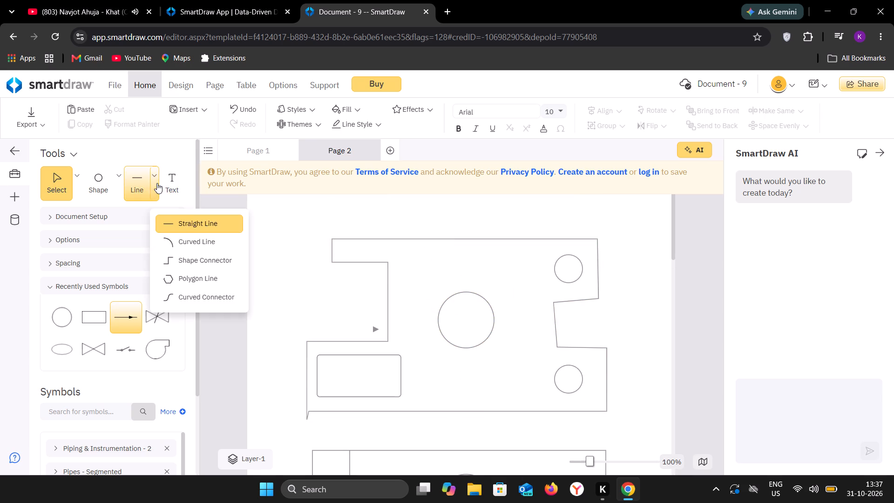
{"action": "left_click", "coordinate": [199, 283]}
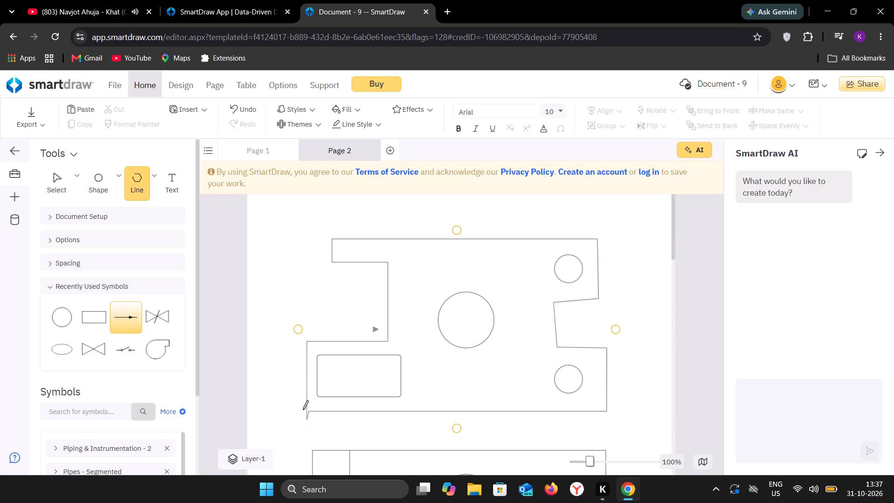
{"action": "left_click", "coordinate": [305, 413]}
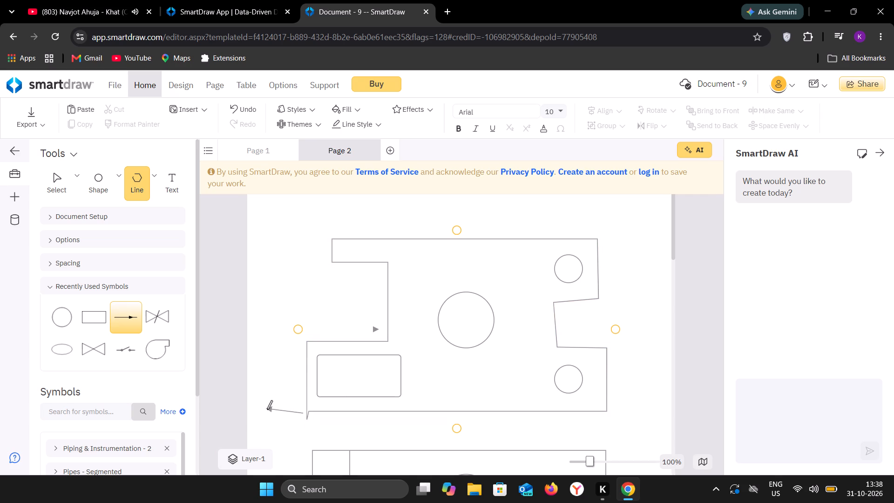
{"action": "left_click", "coordinate": [274, 413]}
{"action": "left_click", "coordinate": [279, 239]}
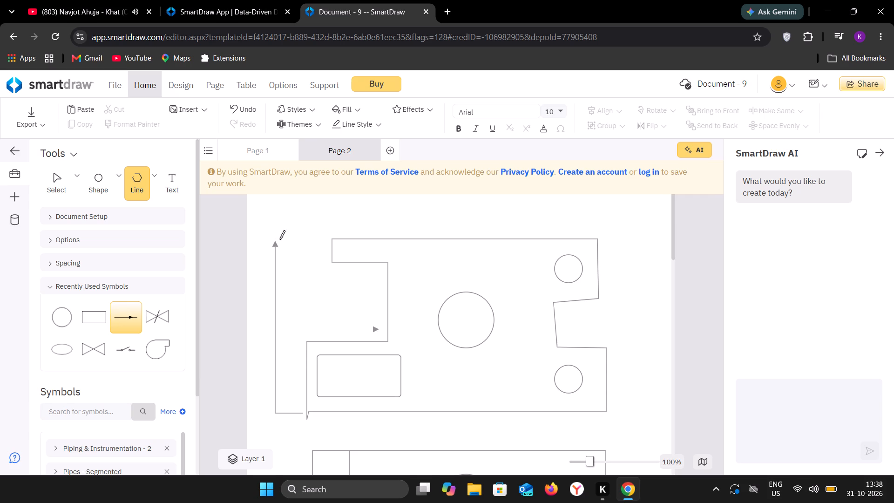
{"action": "left_click", "coordinate": [322, 239]}
{"action": "key", "text": "Escape"}
{"action": "left_click", "coordinate": [368, 296]}
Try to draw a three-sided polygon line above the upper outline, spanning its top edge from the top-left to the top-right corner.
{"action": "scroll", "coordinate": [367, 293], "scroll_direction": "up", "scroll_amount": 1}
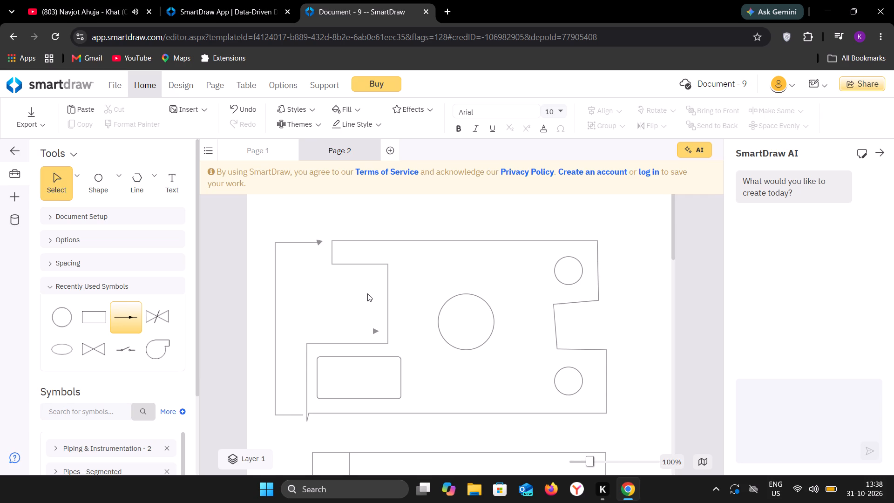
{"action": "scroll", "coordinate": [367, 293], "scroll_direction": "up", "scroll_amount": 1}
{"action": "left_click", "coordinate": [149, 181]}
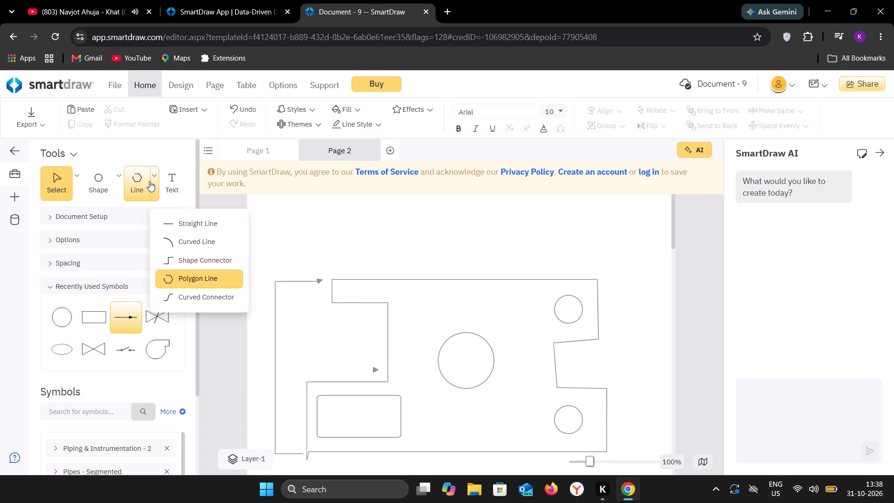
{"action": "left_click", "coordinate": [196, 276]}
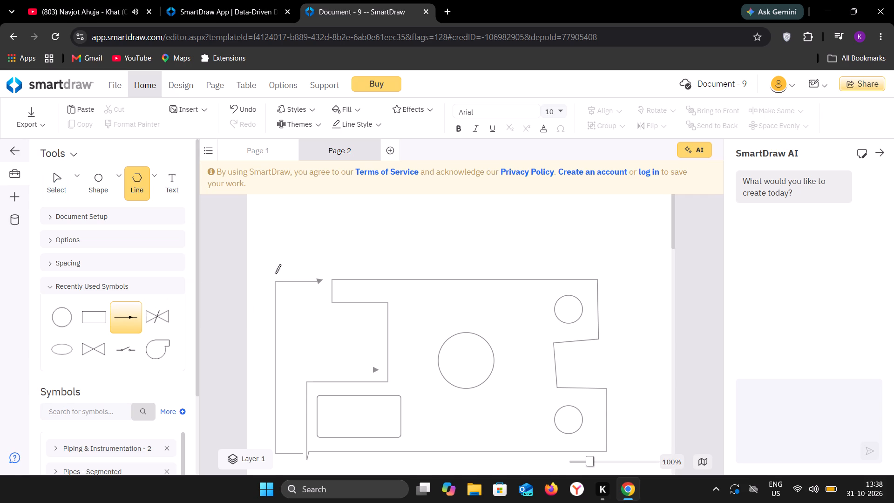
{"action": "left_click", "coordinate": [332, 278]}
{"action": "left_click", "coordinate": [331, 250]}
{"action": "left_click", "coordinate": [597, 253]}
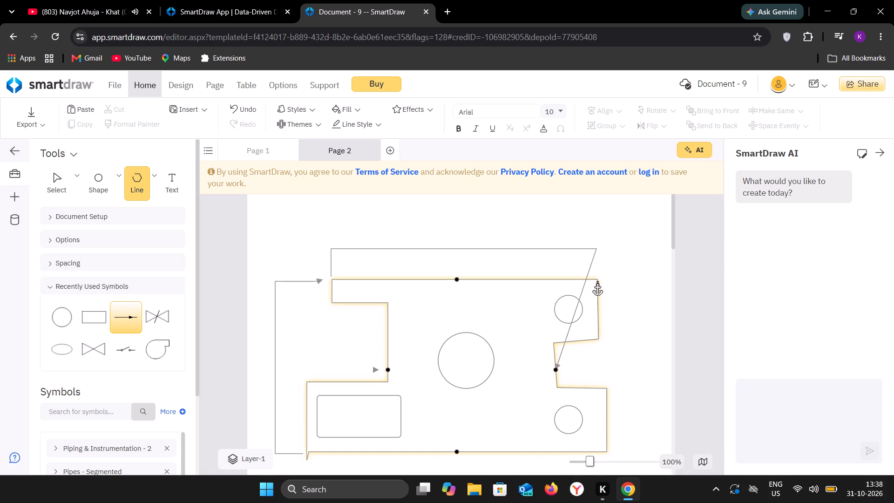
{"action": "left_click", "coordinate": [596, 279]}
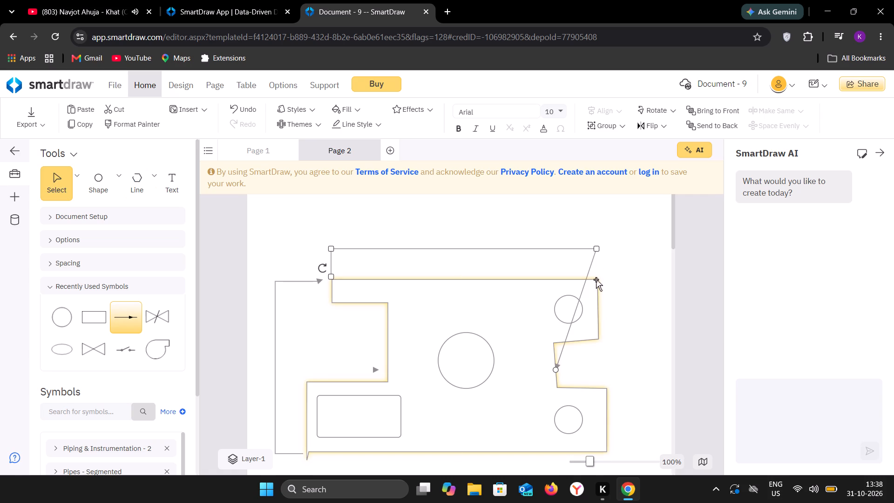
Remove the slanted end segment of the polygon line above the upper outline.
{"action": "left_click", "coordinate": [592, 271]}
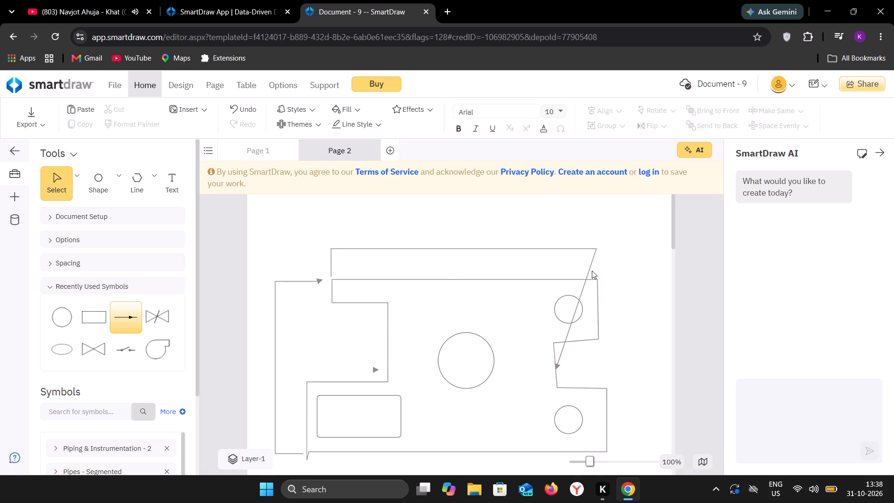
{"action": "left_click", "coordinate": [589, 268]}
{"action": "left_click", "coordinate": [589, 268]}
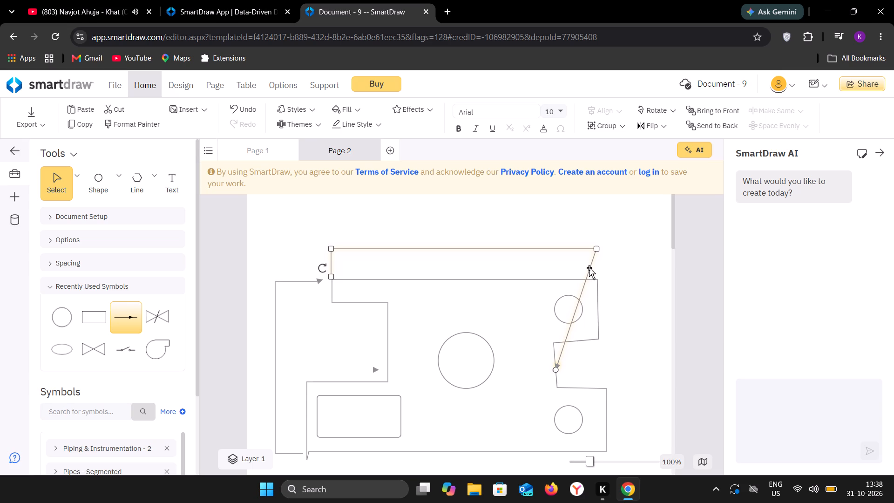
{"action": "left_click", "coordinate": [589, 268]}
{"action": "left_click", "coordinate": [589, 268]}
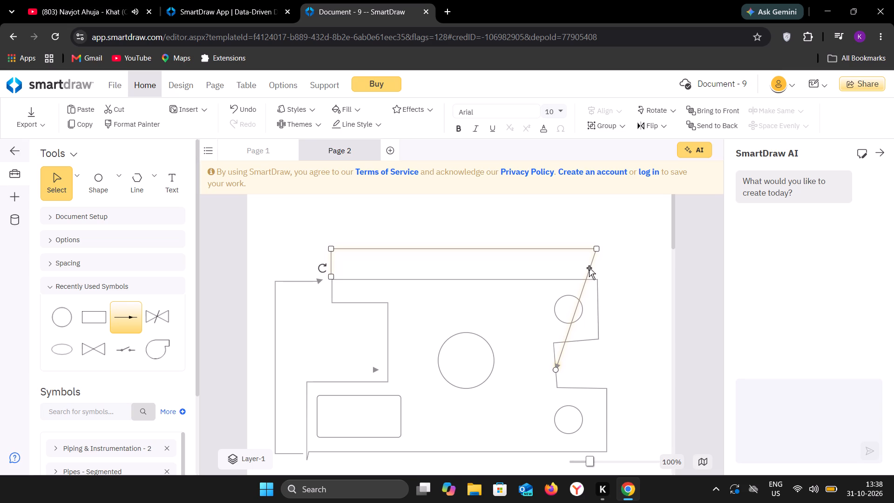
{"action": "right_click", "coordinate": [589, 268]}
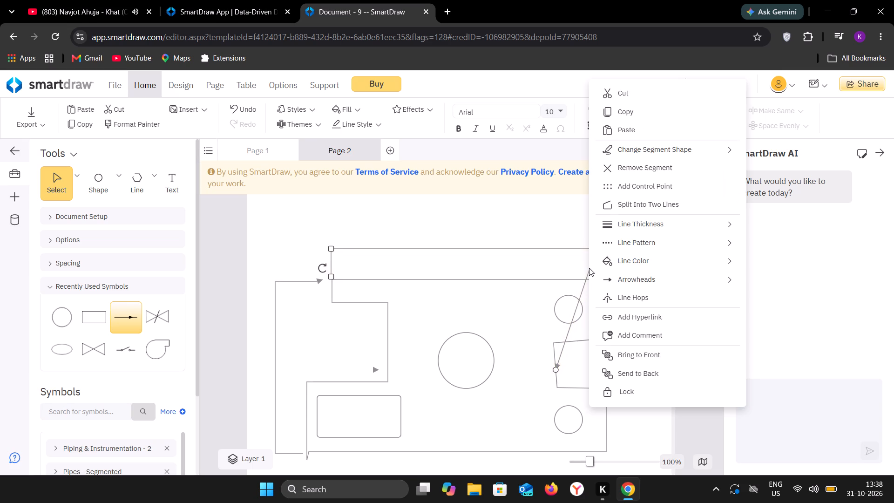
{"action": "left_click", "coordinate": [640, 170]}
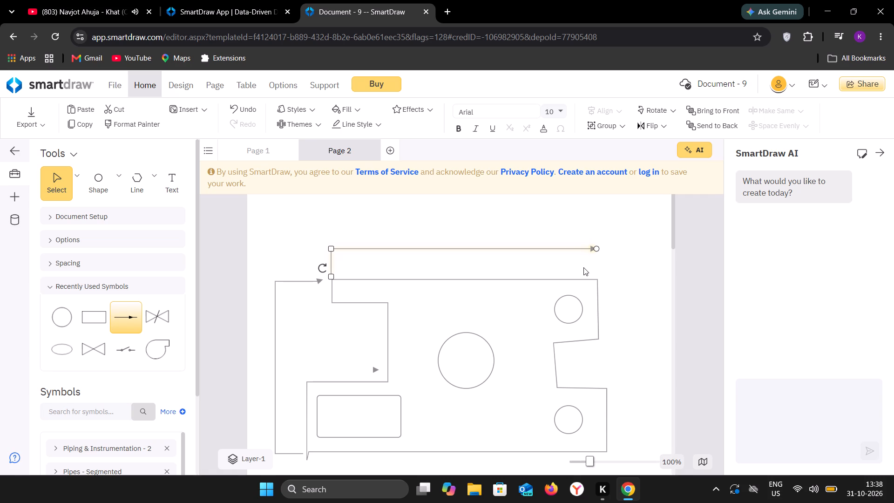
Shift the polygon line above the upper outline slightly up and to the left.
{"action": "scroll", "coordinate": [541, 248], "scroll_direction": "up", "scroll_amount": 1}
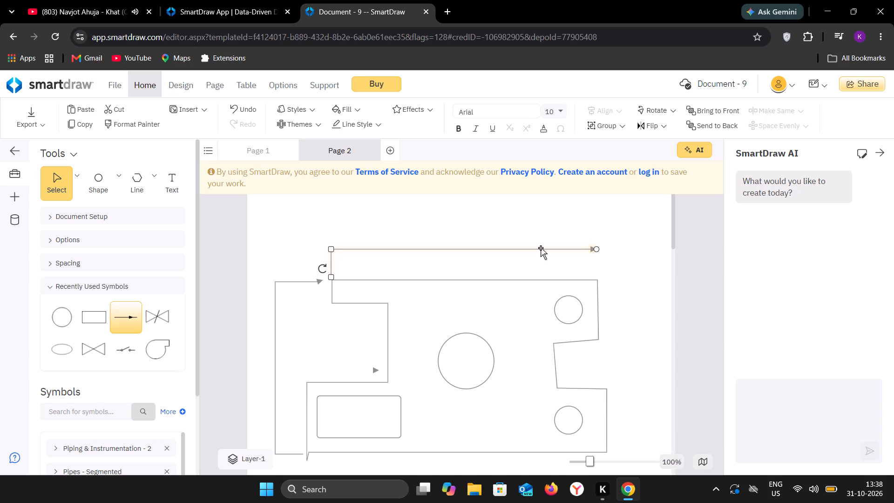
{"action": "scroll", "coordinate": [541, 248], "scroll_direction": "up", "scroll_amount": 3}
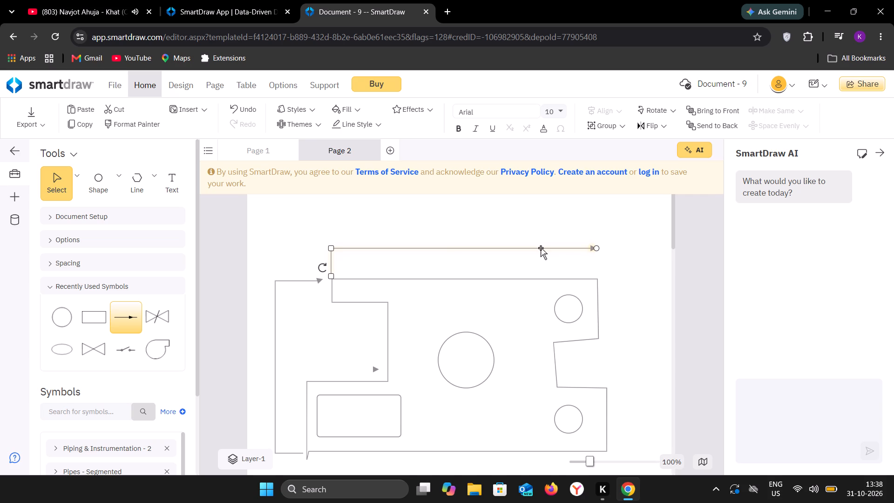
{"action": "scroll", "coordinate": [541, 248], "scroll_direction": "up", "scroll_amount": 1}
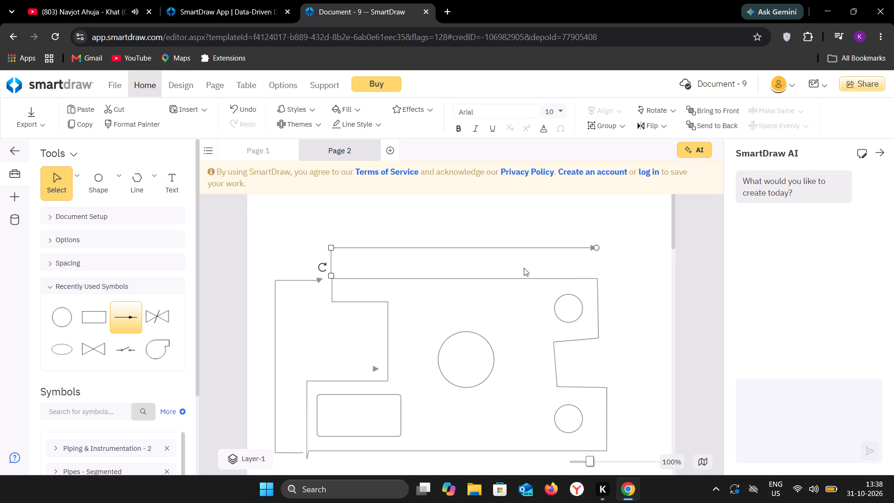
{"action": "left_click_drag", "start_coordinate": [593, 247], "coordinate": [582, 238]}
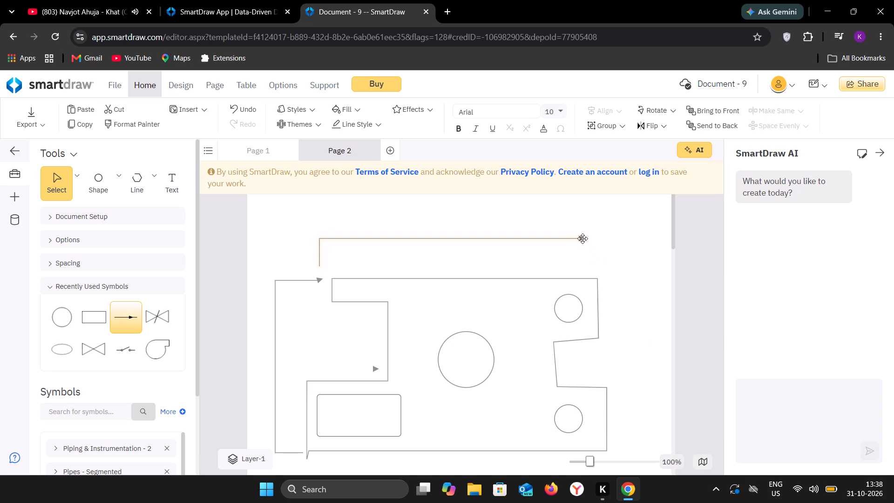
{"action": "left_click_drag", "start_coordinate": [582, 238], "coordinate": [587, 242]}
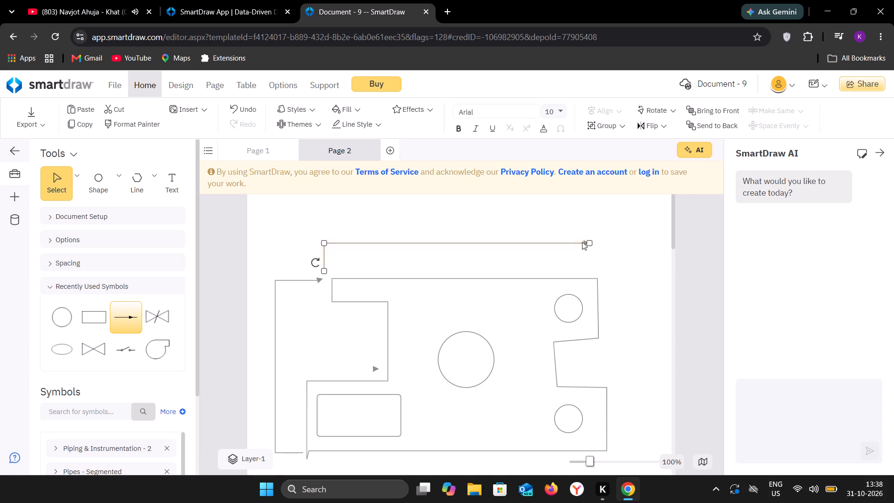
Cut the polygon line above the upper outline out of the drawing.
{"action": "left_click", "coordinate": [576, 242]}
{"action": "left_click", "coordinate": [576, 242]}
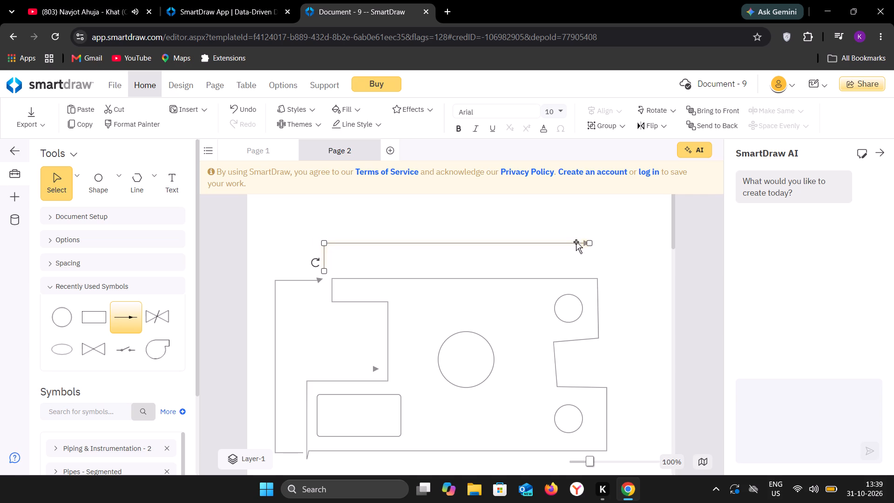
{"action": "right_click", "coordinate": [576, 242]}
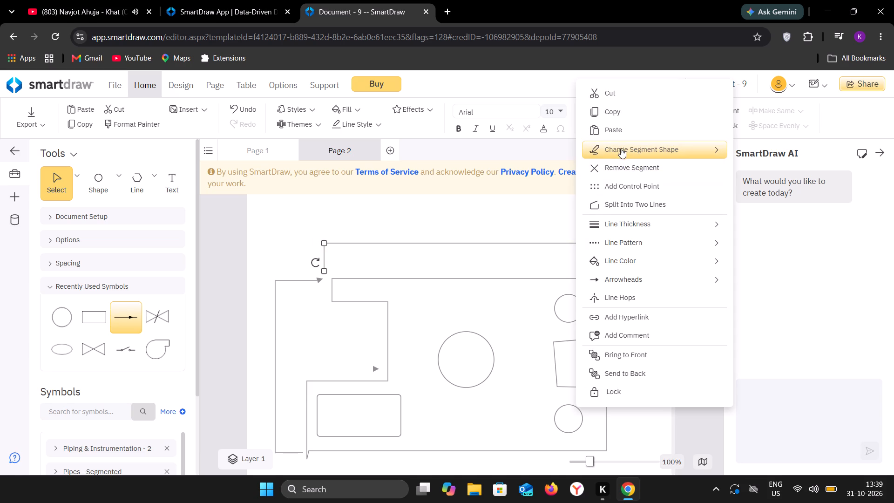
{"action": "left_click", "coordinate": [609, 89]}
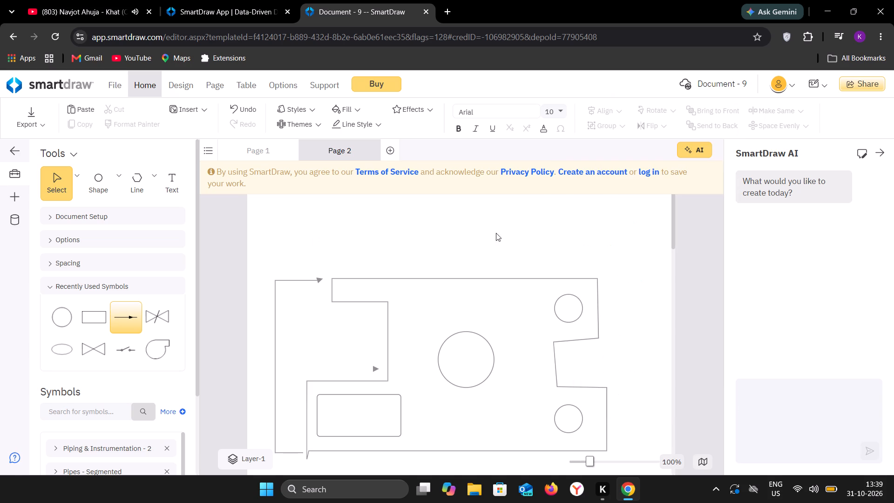
Draw a three-segment polygon line above the upper outline, rising from its top-left corner, running across and dropping to its top-right corner.
{"action": "left_click", "coordinate": [143, 175]}
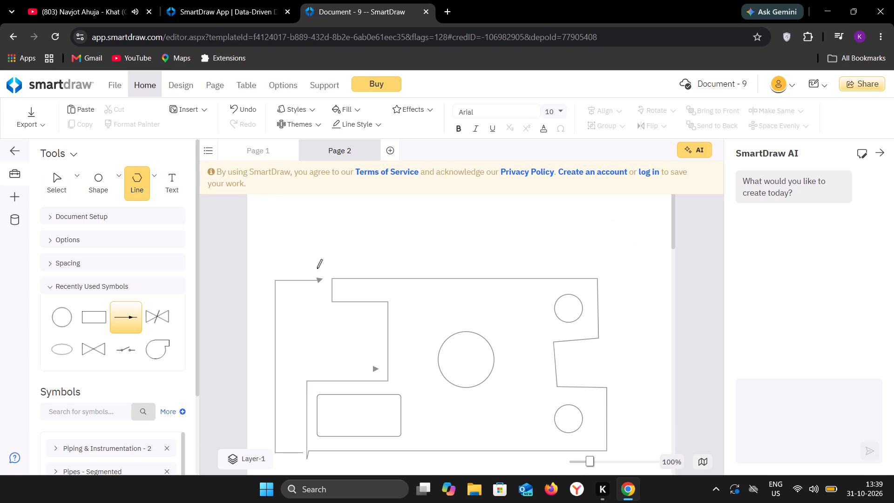
{"action": "left_click", "coordinate": [332, 279]}
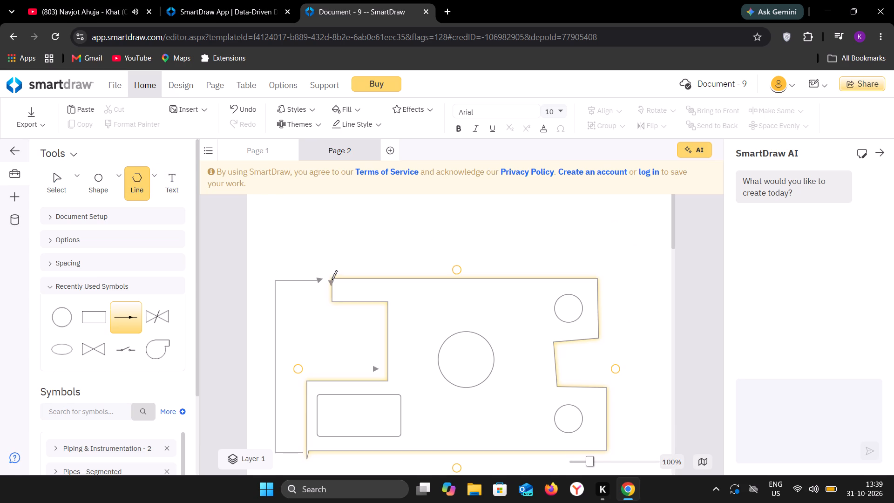
{"action": "left_click", "coordinate": [332, 245]}
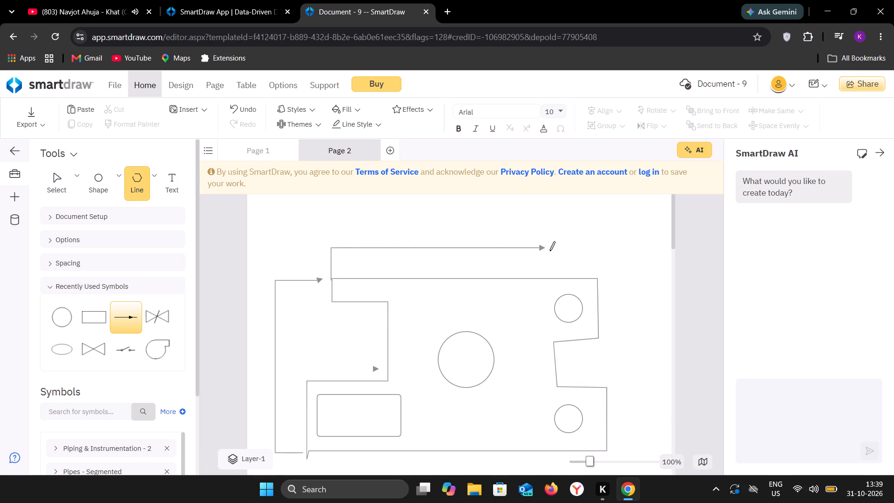
{"action": "left_click", "coordinate": [596, 247]}
{"action": "left_click", "coordinate": [598, 276]}
{"action": "key", "text": "Escape"}
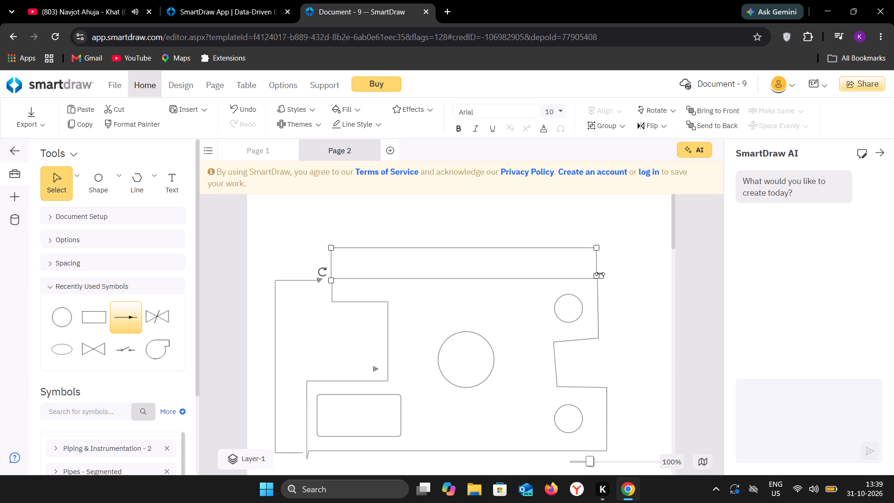
{"action": "left_click", "coordinate": [614, 333]}
Draw a continuous polygon line bracketing the middle view's left side, running beneath its bottom edge and rising to a short rightward end at its lower-right corner.
{"action": "scroll", "coordinate": [614, 333], "scroll_direction": "down", "scroll_amount": 4}
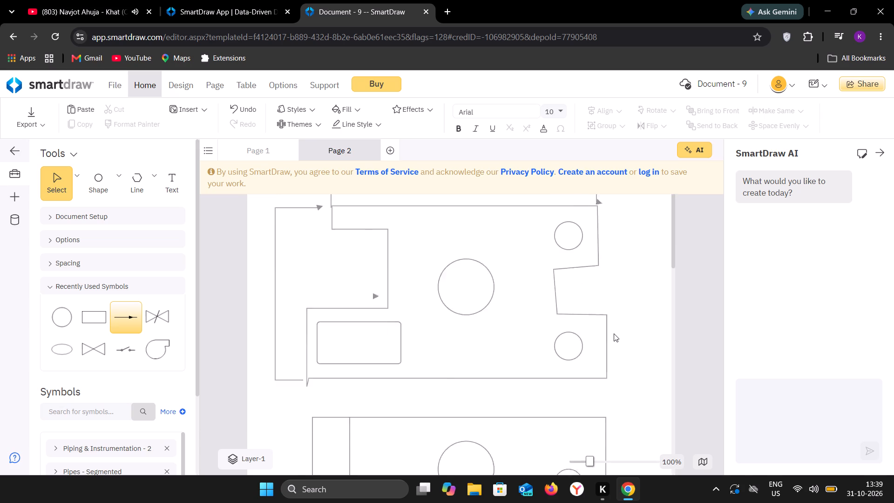
{"action": "scroll", "coordinate": [614, 333], "scroll_direction": "down", "scroll_amount": 3}
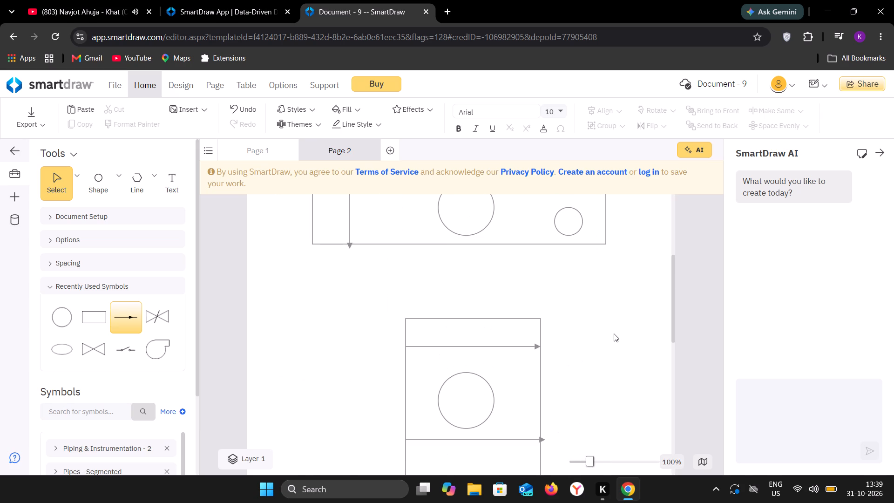
{"action": "scroll", "coordinate": [614, 333], "scroll_direction": "up", "scroll_amount": 1}
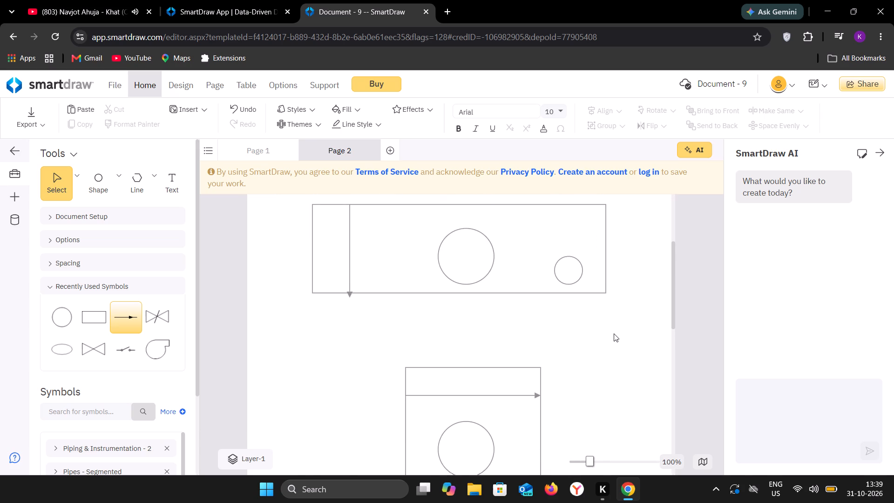
{"action": "scroll", "coordinate": [614, 333], "scroll_direction": "up", "scroll_amount": 1}
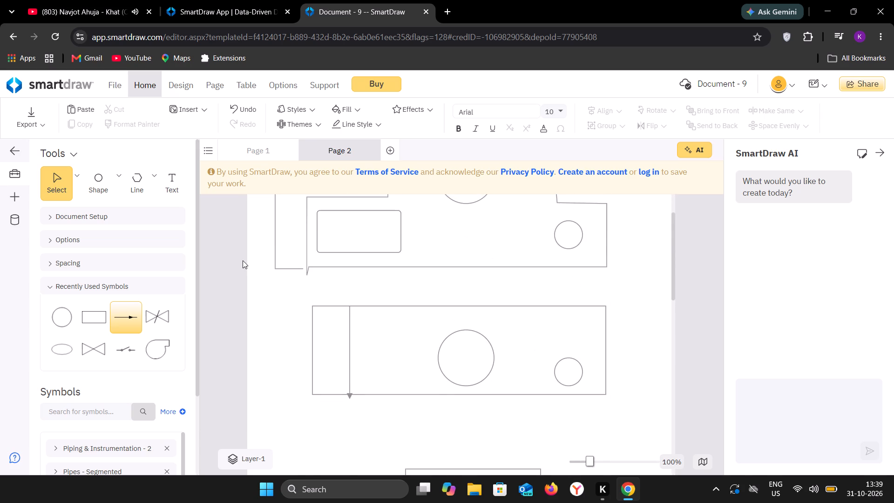
{"action": "left_click", "coordinate": [142, 190]}
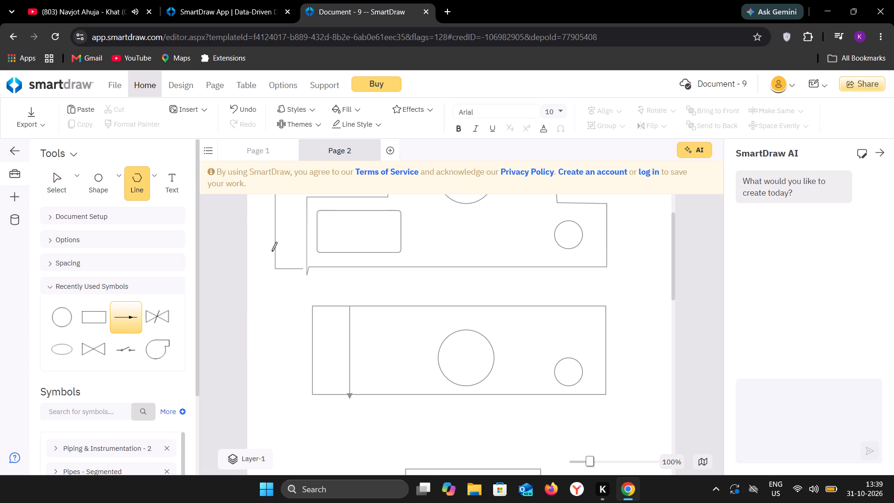
{"action": "left_click", "coordinate": [310, 306]}
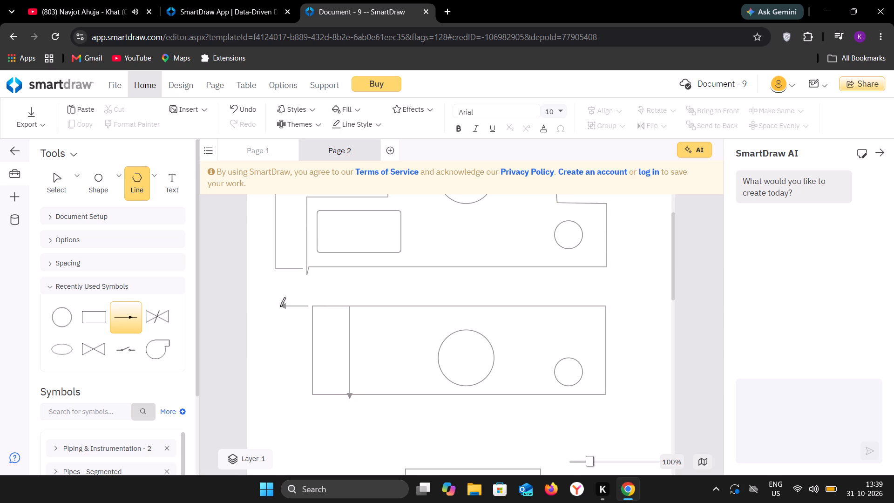
{"action": "left_click", "coordinate": [277, 306]}
{"action": "left_click", "coordinate": [274, 396]}
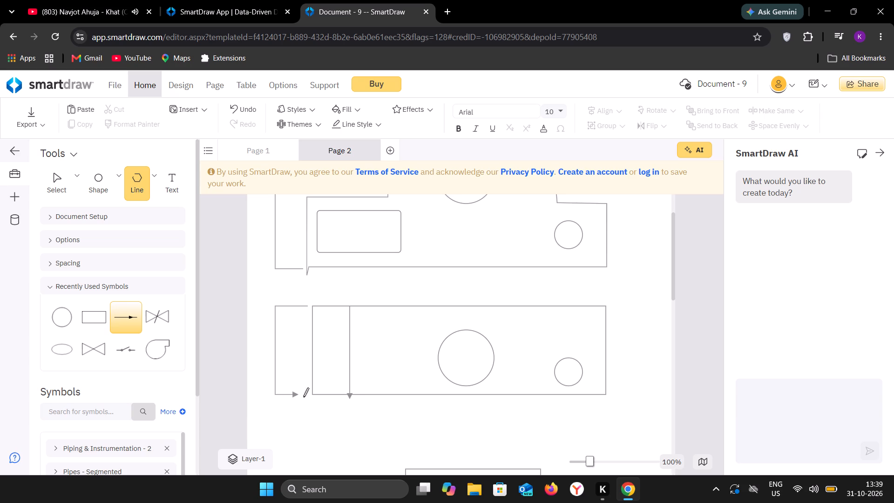
{"action": "left_click", "coordinate": [312, 397]}
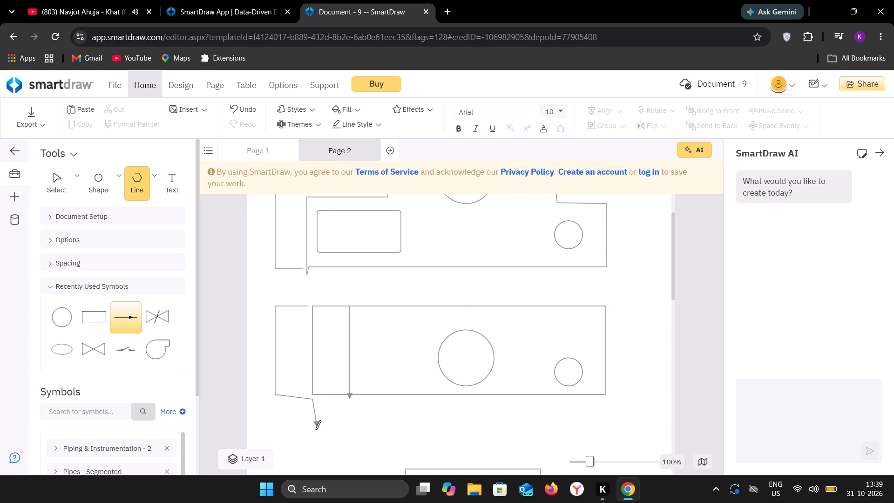
{"action": "left_click", "coordinate": [313, 429]}
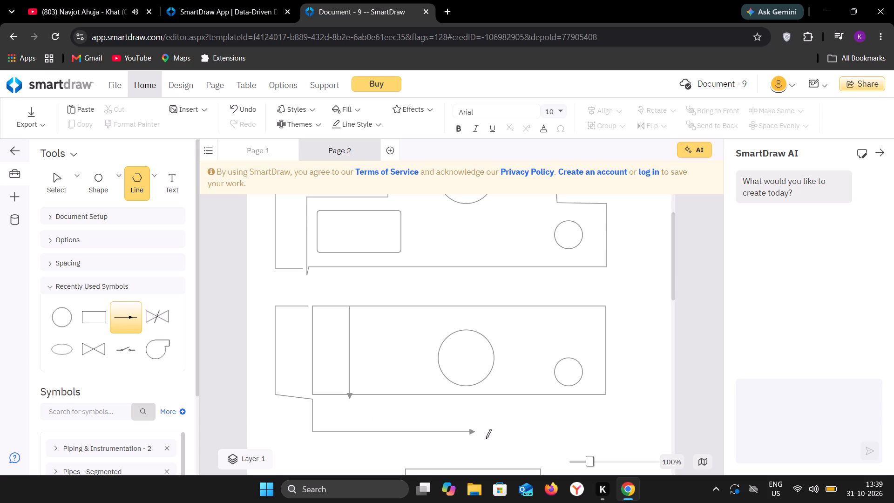
{"action": "left_click", "coordinate": [611, 438]}
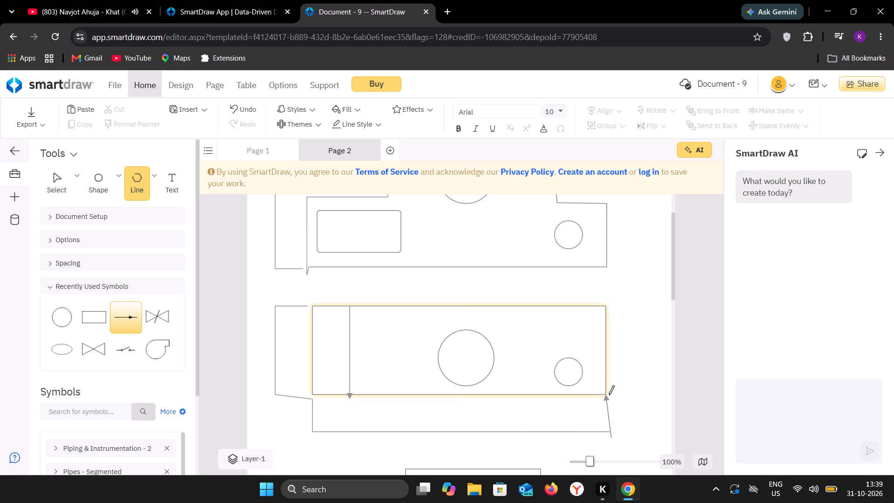
{"action": "left_click", "coordinate": [610, 396]}
{"action": "left_click", "coordinate": [636, 396]}
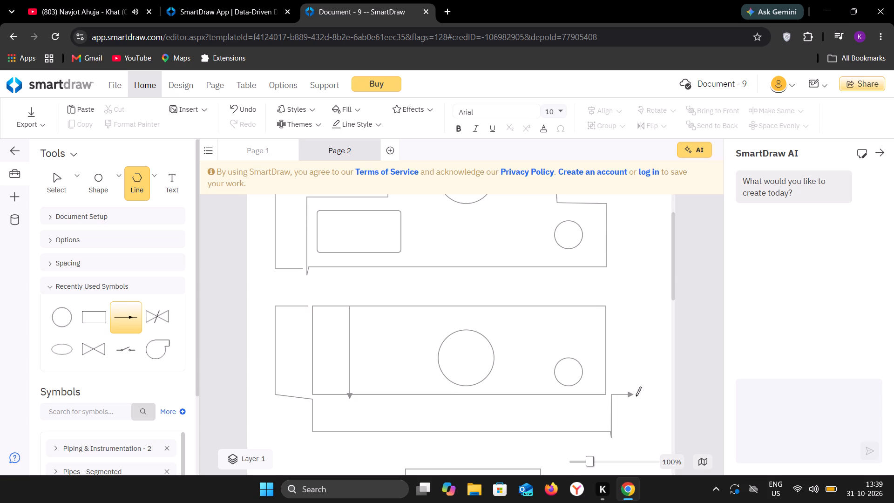
{"action": "key", "text": "Escape"}
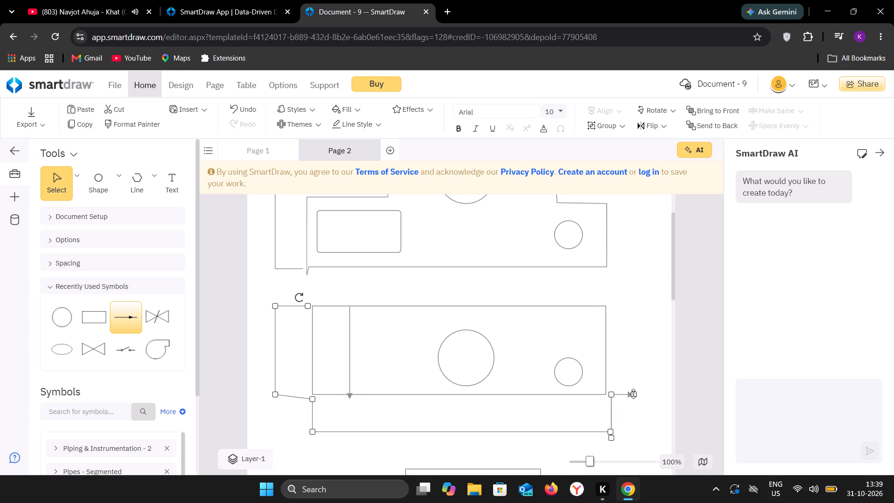
{"action": "left_click", "coordinate": [647, 353]}
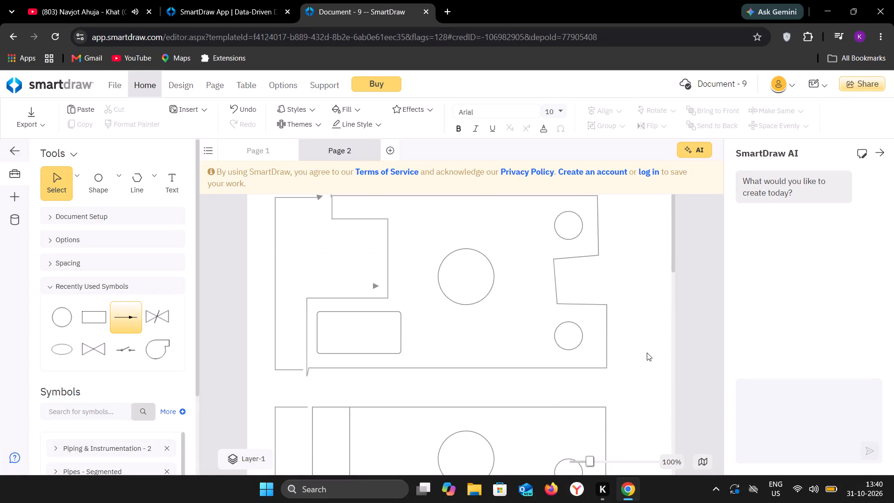
Add the text label "65mm" centred just above the polygon line over the upper outline.
{"action": "scroll", "coordinate": [647, 353], "scroll_direction": "up", "scroll_amount": 1}
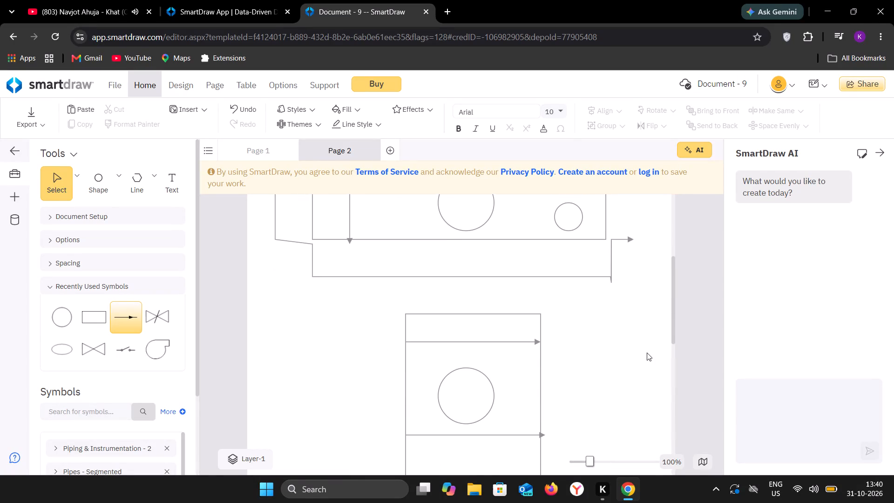
{"action": "scroll", "coordinate": [647, 353], "scroll_direction": "up", "scroll_amount": 2}
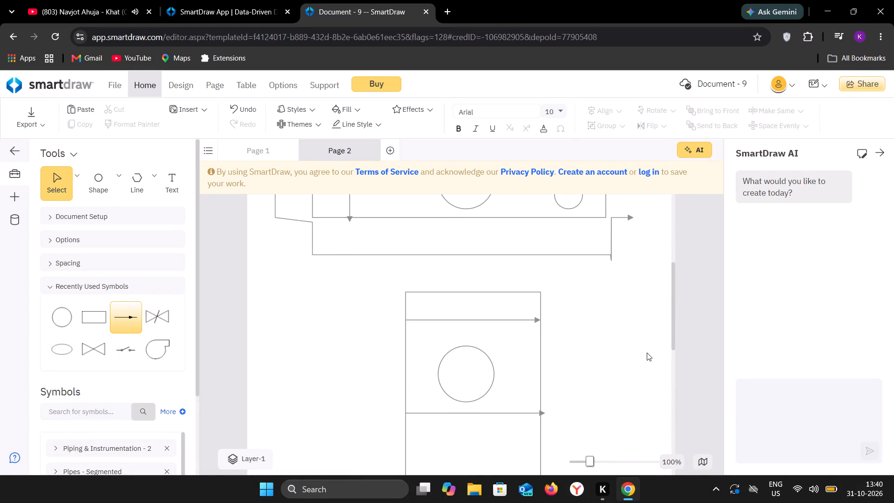
{"action": "scroll", "coordinate": [647, 353], "scroll_direction": "up", "scroll_amount": 7}
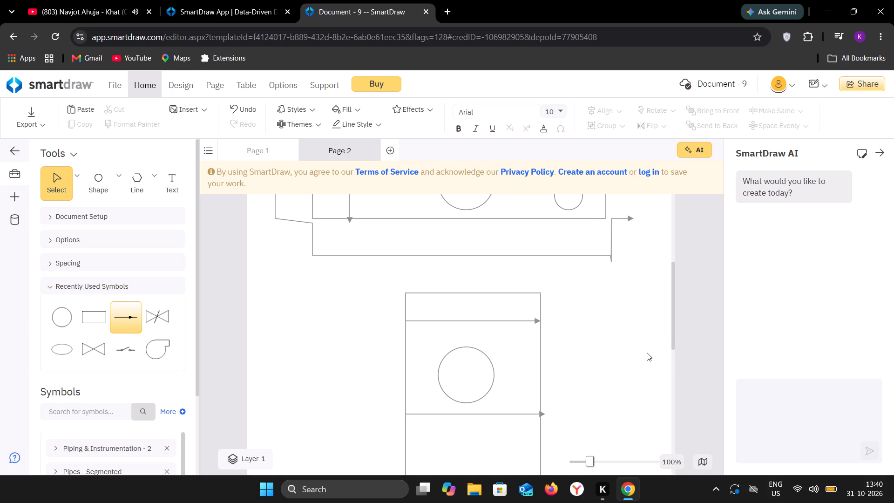
{"action": "scroll", "coordinate": [647, 353], "scroll_direction": "up", "scroll_amount": 3}
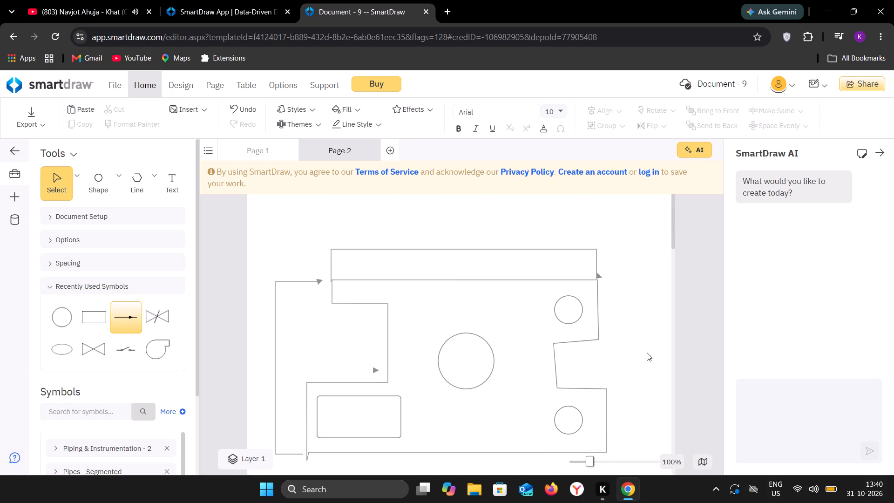
{"action": "scroll", "coordinate": [647, 353], "scroll_direction": "up", "scroll_amount": 1}
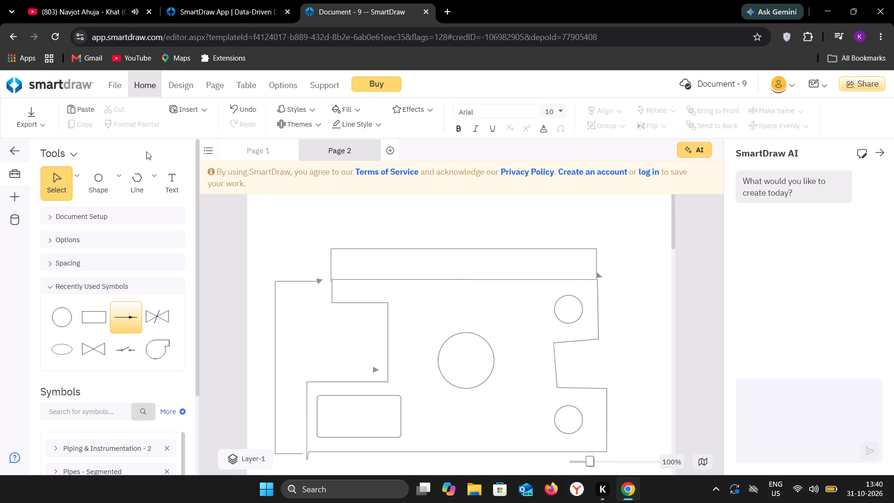
{"action": "left_click", "coordinate": [175, 189]}
{"action": "left_click", "coordinate": [440, 235]}
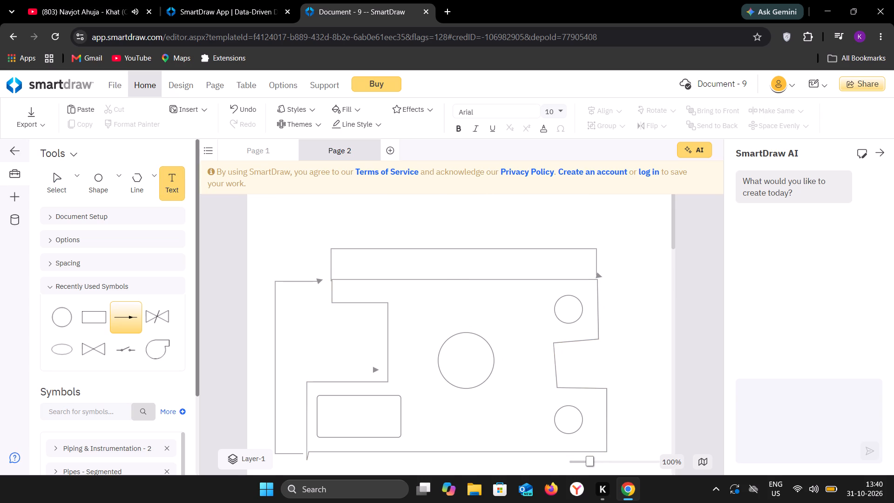
{"action": "key", "text": "Return"}
{"action": "key", "text": "Return"}
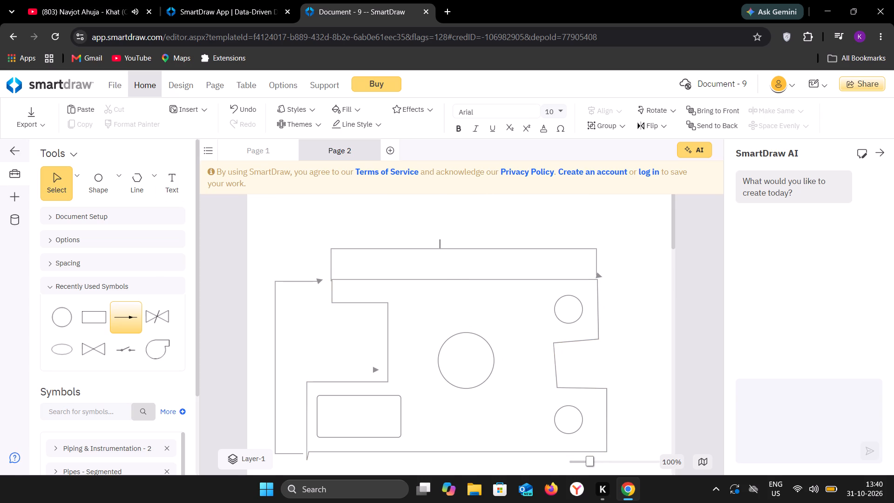
{"action": "key", "text": "space"}
{"action": "key", "text": "space"}
{"action": "key", "text": "space"}
{"action": "type", "text": "65mm"}
{"action": "left_click", "coordinate": [507, 228]}
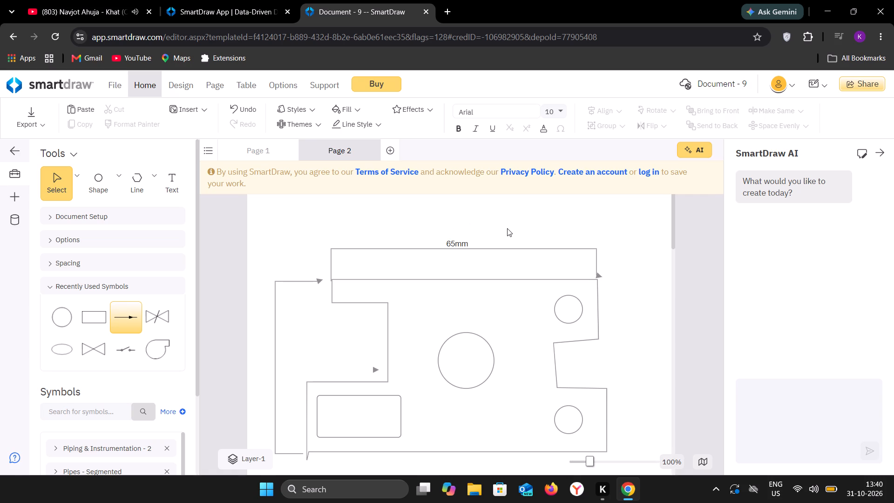
Add the text label "76mm" near the top of the vertical line on the upper outline's left side.
{"action": "scroll", "coordinate": [528, 232], "scroll_direction": "down", "scroll_amount": 1}
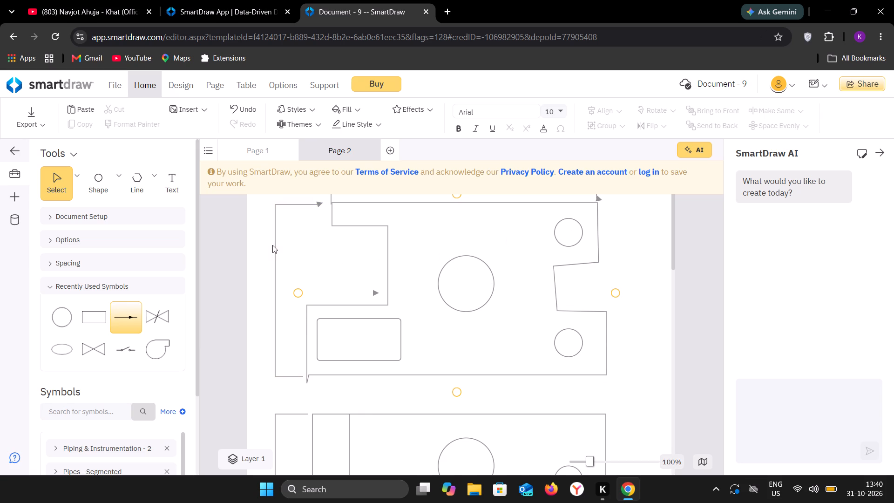
{"action": "left_click", "coordinate": [167, 184]}
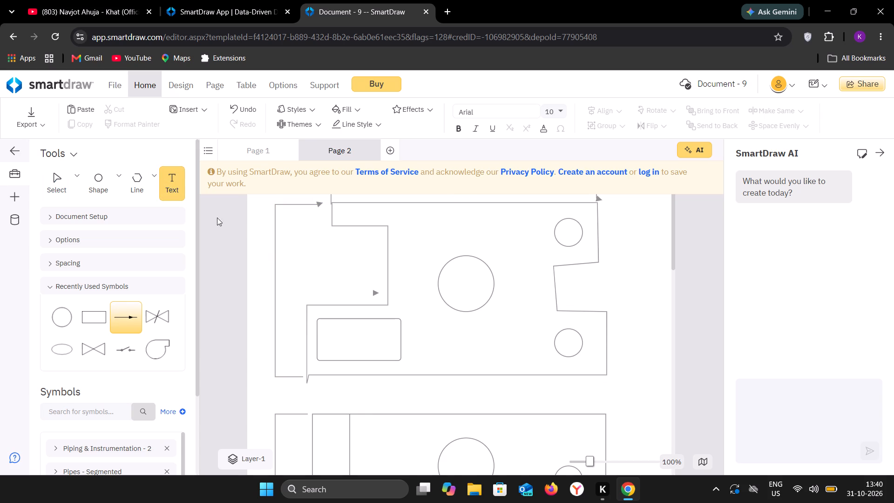
{"action": "left_click", "coordinate": [260, 229]}
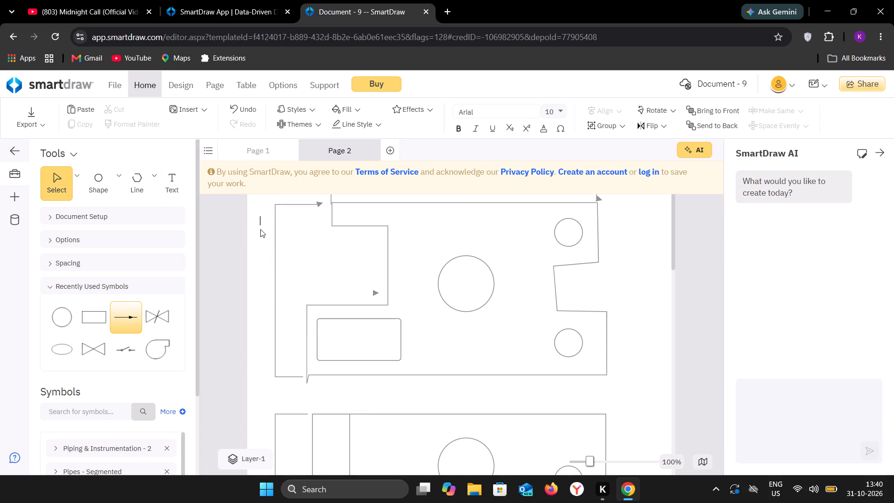
{"action": "type", "text": "76"}
{"action": "type", "text": "mm"}
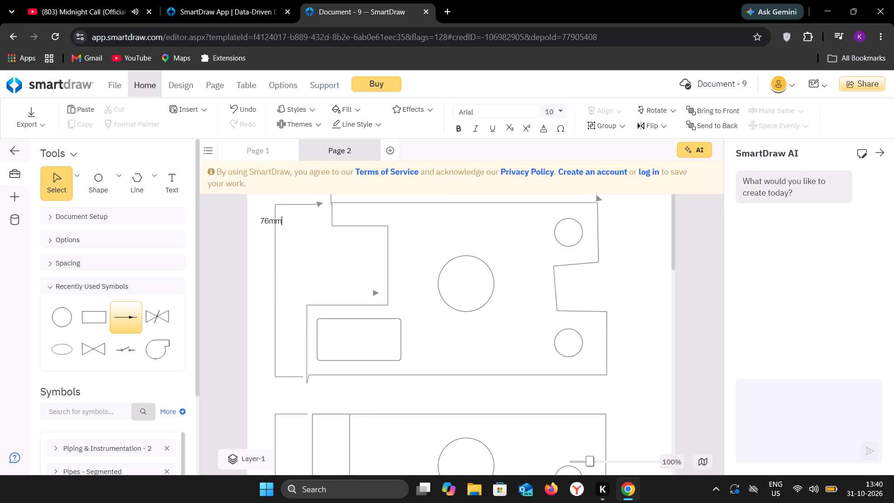
{"action": "left_click", "coordinate": [290, 262]}
Rotate the 76mm label to vertical so that it reads upward along the left bracket line.
{"action": "left_click", "coordinate": [268, 222]}
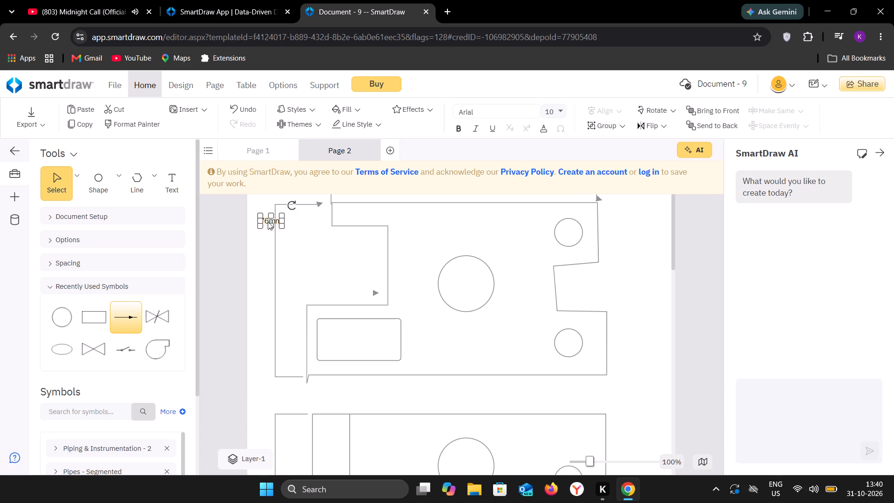
{"action": "left_click_drag", "start_coordinate": [289, 209], "coordinate": [281, 251]}
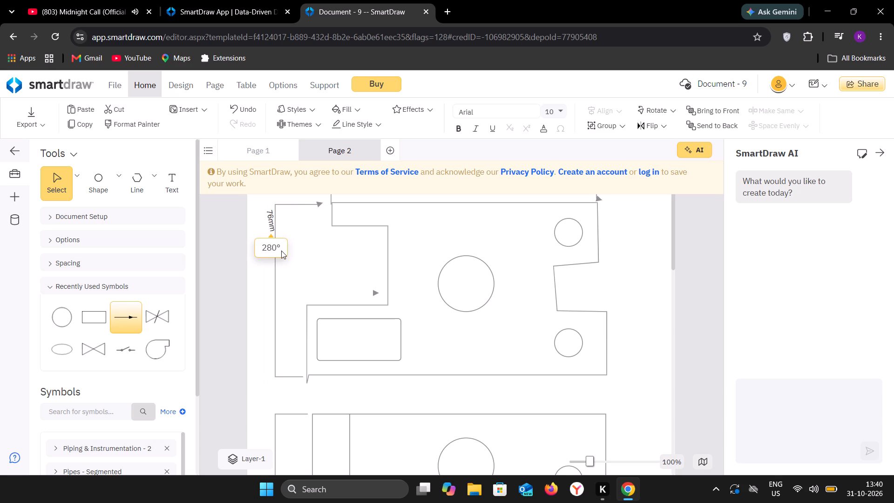
{"action": "left_click_drag", "start_coordinate": [281, 251], "coordinate": [258, 205]}
{"action": "left_click_drag", "start_coordinate": [258, 205], "coordinate": [261, 205]}
Move the 76mm label down to about the middle of the upper outline's left bracket line.
{"action": "left_click_drag", "start_coordinate": [270, 216], "coordinate": [270, 228]}
{"action": "left_click_drag", "start_coordinate": [270, 228], "coordinate": [271, 279]}
{"action": "left_click", "coordinate": [319, 262]}
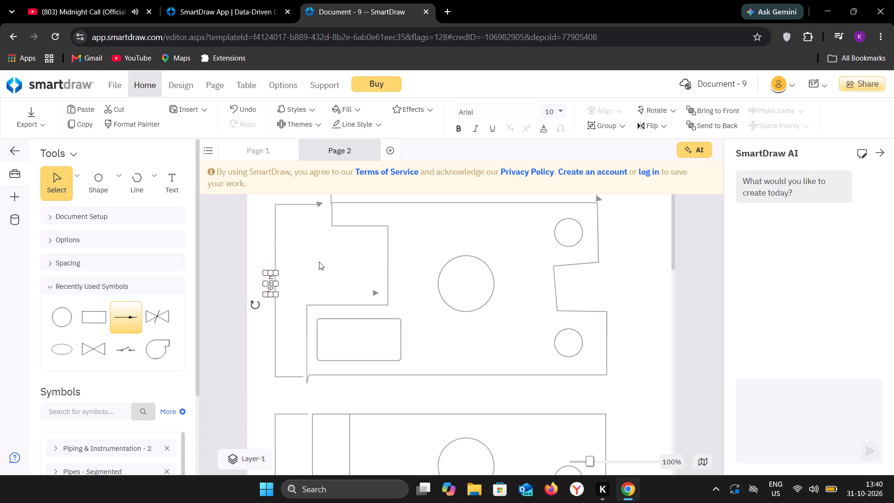
Add the text label "80mm" just below the horizontal bracket line under the middle view.
{"action": "scroll", "coordinate": [319, 262], "scroll_direction": "right", "scroll_amount": 1}
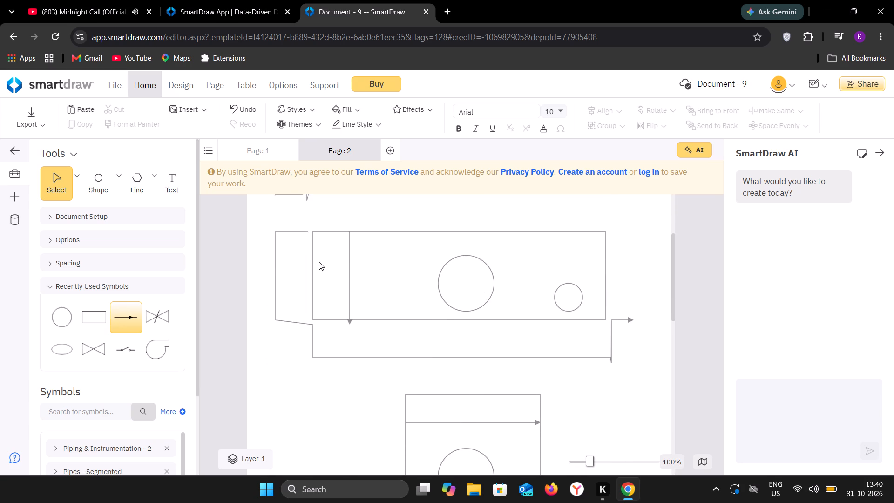
{"action": "left_click", "coordinate": [166, 189]}
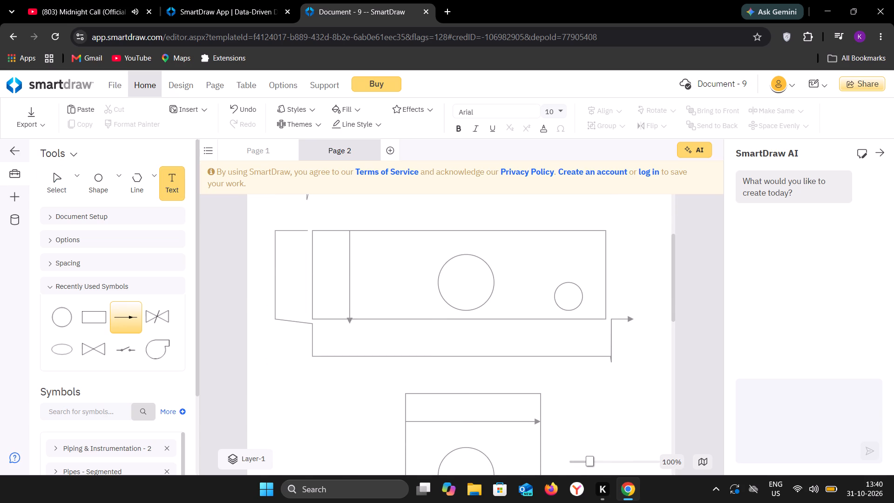
{"action": "left_click", "coordinate": [431, 364]}
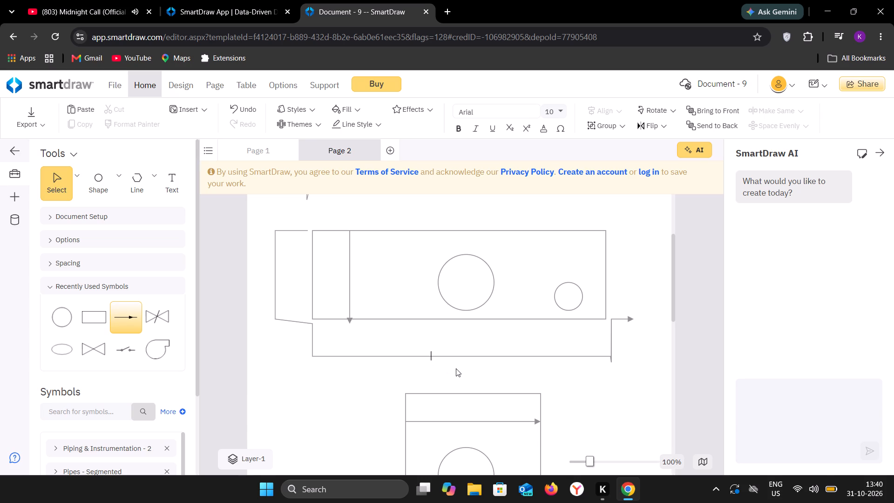
{"action": "key", "text": "Return"}
{"action": "scroll", "coordinate": [456, 368], "scroll_direction": "up", "scroll_amount": 1}
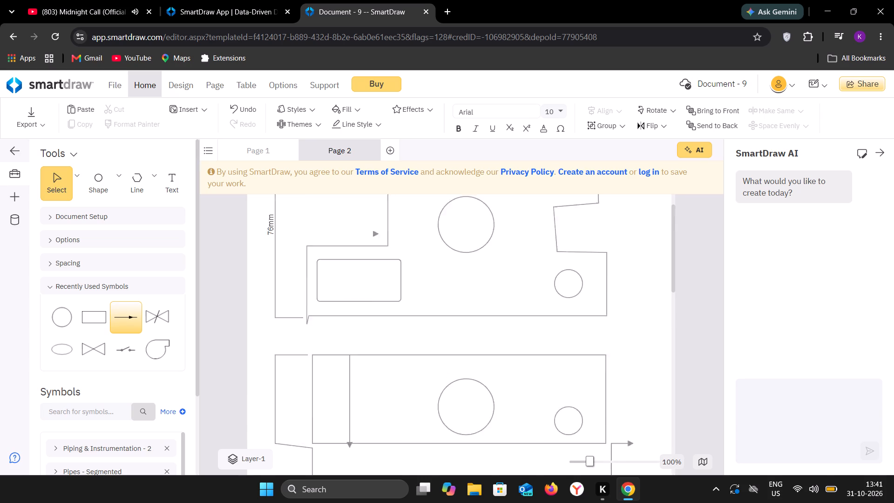
{"action": "scroll", "coordinate": [456, 368], "scroll_direction": "up", "scroll_amount": 1}
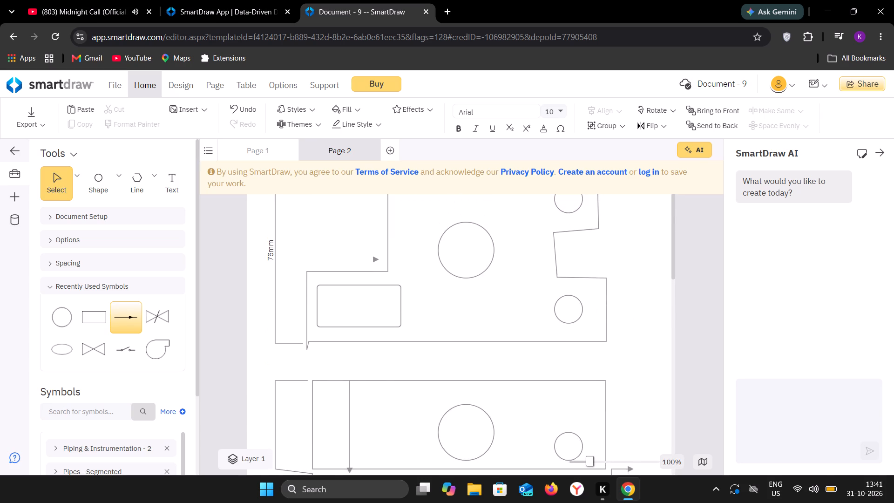
{"action": "scroll", "coordinate": [456, 368], "scroll_direction": "up", "scroll_amount": 1}
{"action": "scroll", "coordinate": [456, 368], "scroll_direction": "down", "scroll_amount": 1}
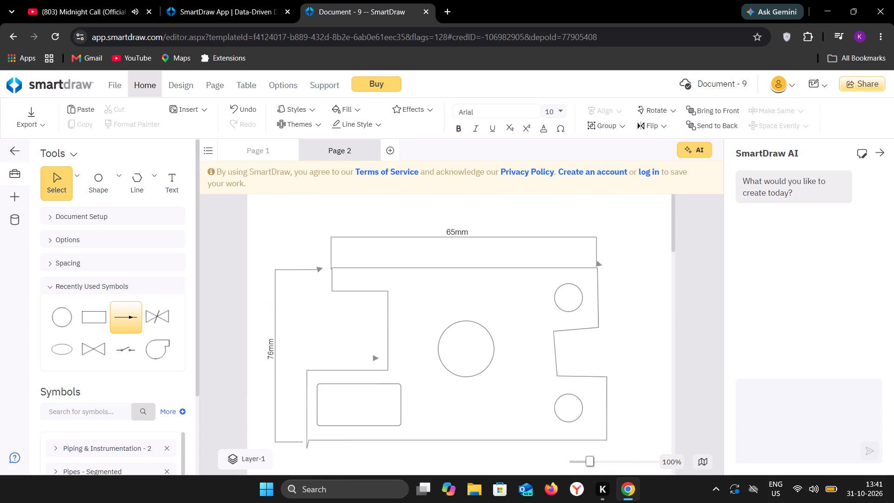
{"action": "scroll", "coordinate": [456, 368], "scroll_direction": "down", "scroll_amount": 1}
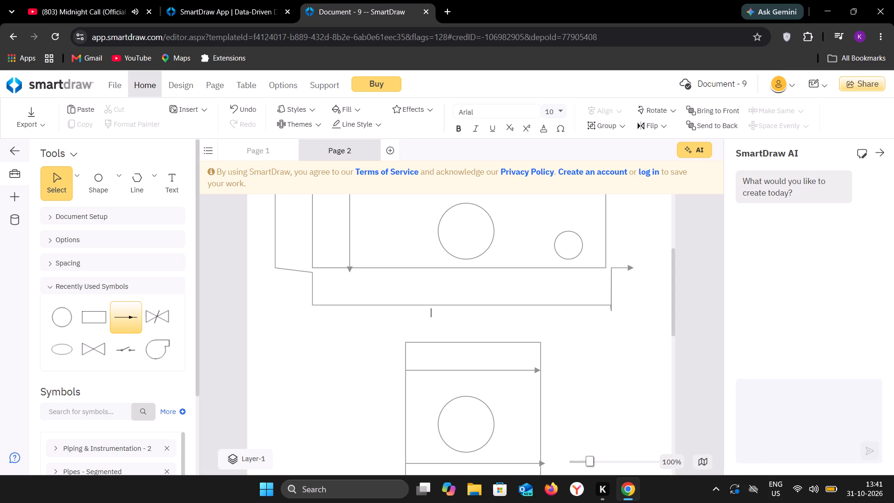
{"action": "type", "text": "80"}
{"action": "type", "text": "mmm"}
{"action": "key", "text": "BackSpace"}
Move the 80mm label sideways to about the middle of the bracket line under the middle view.
{"action": "left_click", "coordinate": [429, 313]}
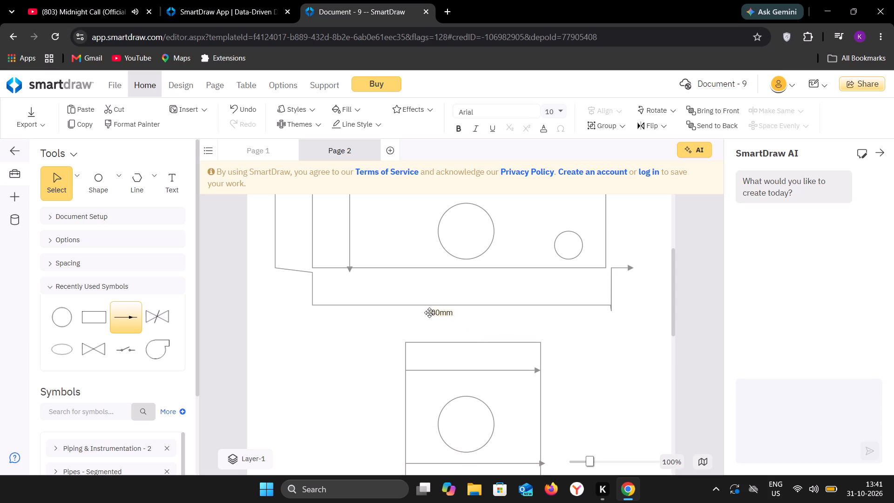
{"action": "left_click", "coordinate": [420, 320]}
{"action": "left_click", "coordinate": [431, 314]}
{"action": "left_click_drag", "start_coordinate": [441, 314], "coordinate": [451, 314]}
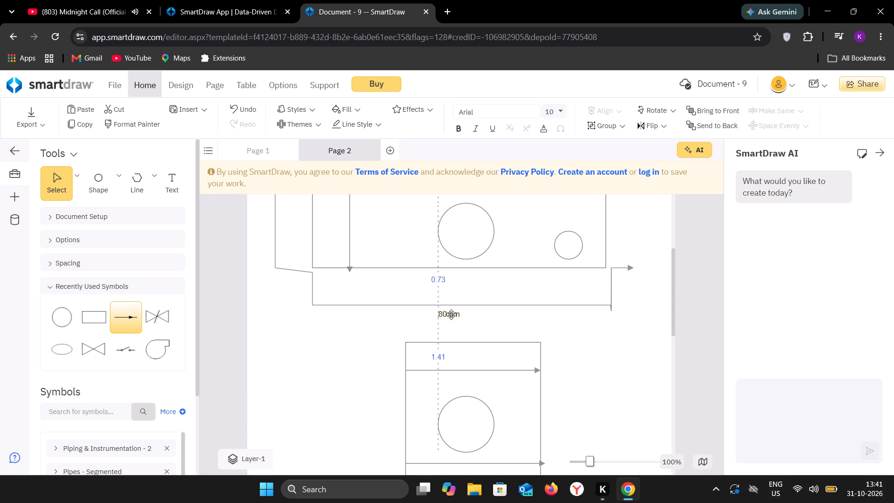
{"action": "left_click_drag", "start_coordinate": [451, 314], "coordinate": [460, 314]}
{"action": "left_click", "coordinate": [481, 317]}
Add the text label "35mm" on the vertical bracket line at the middle view's left side.
{"action": "scroll", "coordinate": [399, 280], "scroll_direction": "up", "scroll_amount": 1}
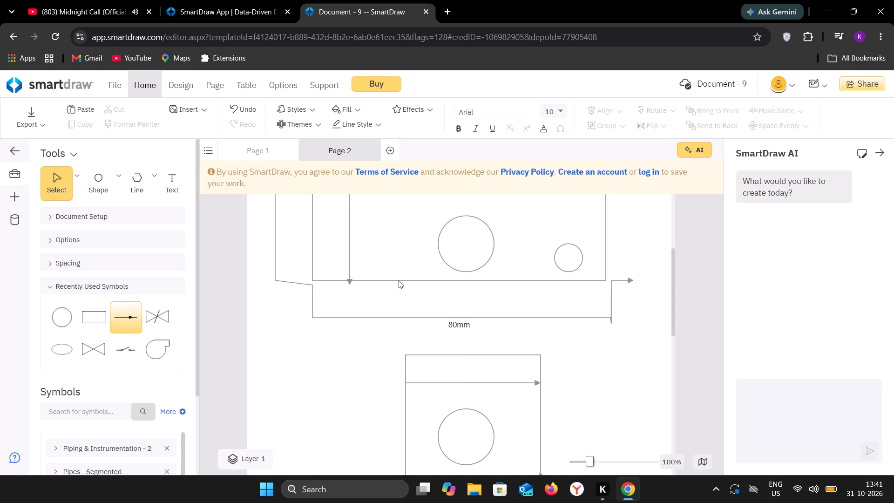
{"action": "scroll", "coordinate": [399, 280], "scroll_direction": "up", "scroll_amount": 2}
{"action": "scroll", "coordinate": [399, 280], "scroll_direction": "down", "scroll_amount": 2}
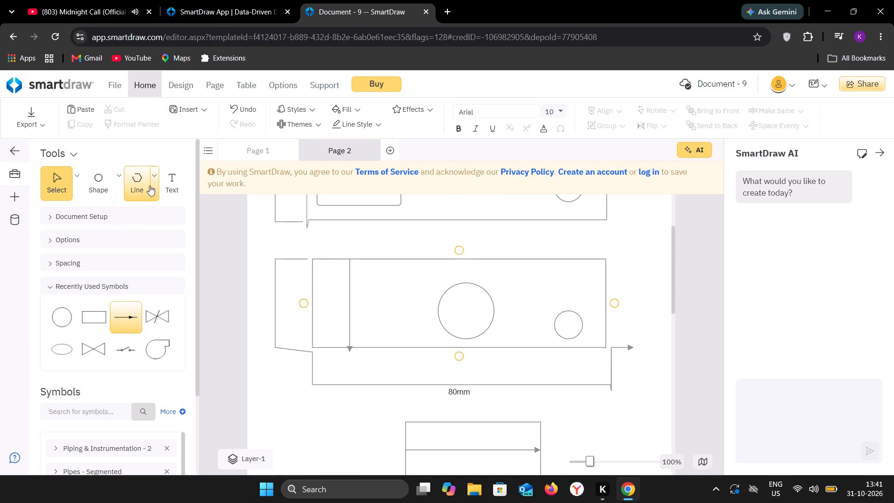
{"action": "left_click", "coordinate": [171, 183]}
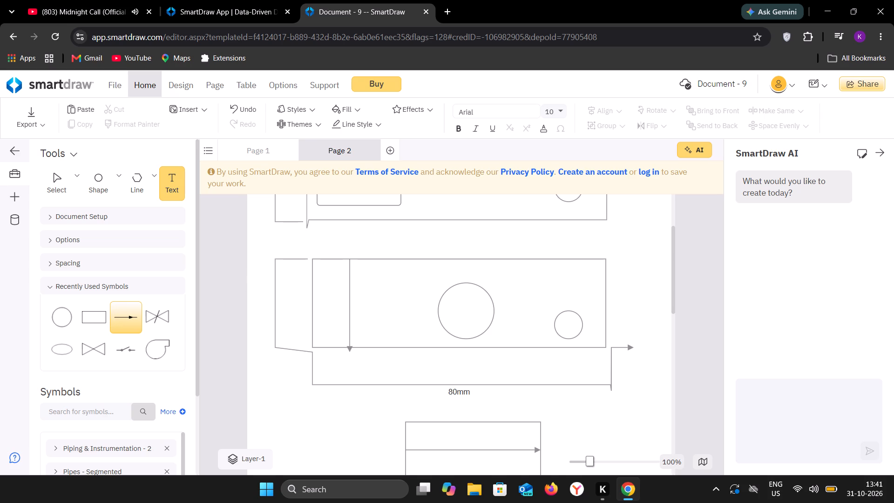
{"action": "left_click", "coordinate": [266, 287]}
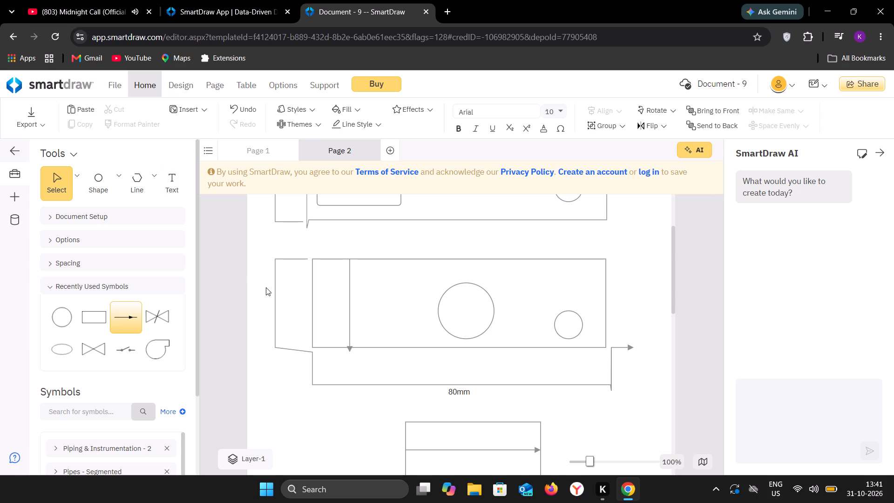
{"action": "type", "text": "35mm"}
{"action": "key", "text": "Return"}
{"action": "left_click", "coordinate": [290, 293]}
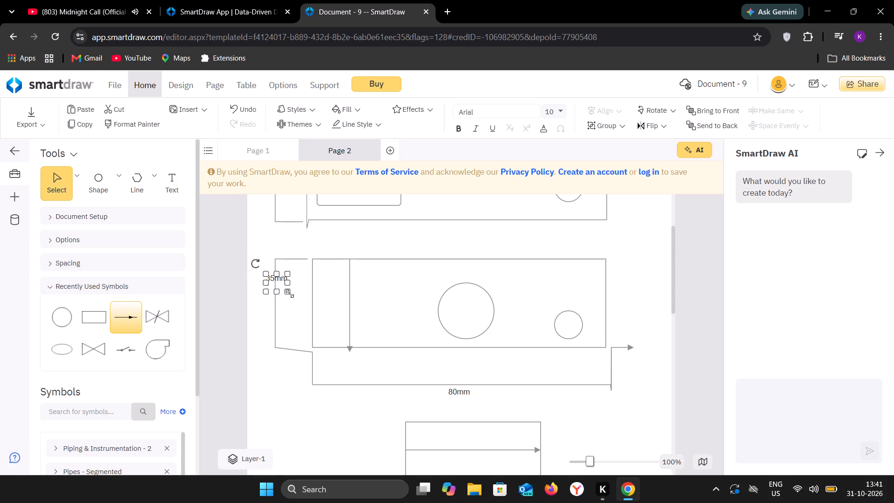
Rotate the 35mm label to vertical so that it reads upward along the left bracket line.
{"action": "left_click", "coordinate": [274, 277]}
{"action": "left_click_drag", "start_coordinate": [256, 262], "coordinate": [256, 306]}
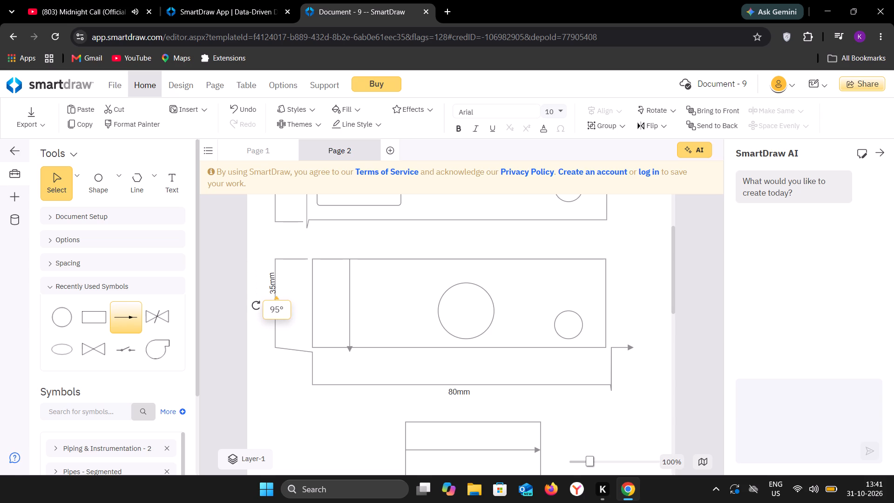
{"action": "left_click_drag", "start_coordinate": [256, 306], "coordinate": [254, 304]}
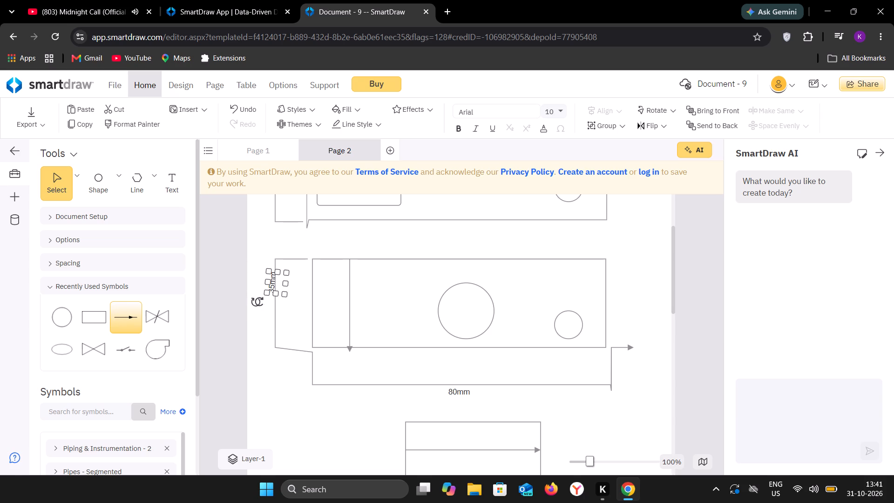
{"action": "left_click_drag", "start_coordinate": [254, 302], "coordinate": [255, 307]}
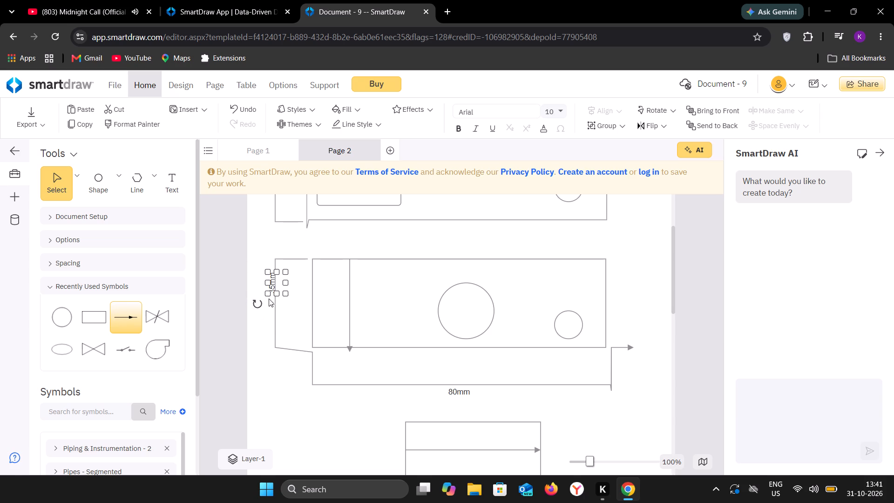
Move the 35mm label down to about the middle of the middle view's left bracket line, just outside it.
{"action": "left_click_drag", "start_coordinate": [270, 286], "coordinate": [270, 318]}
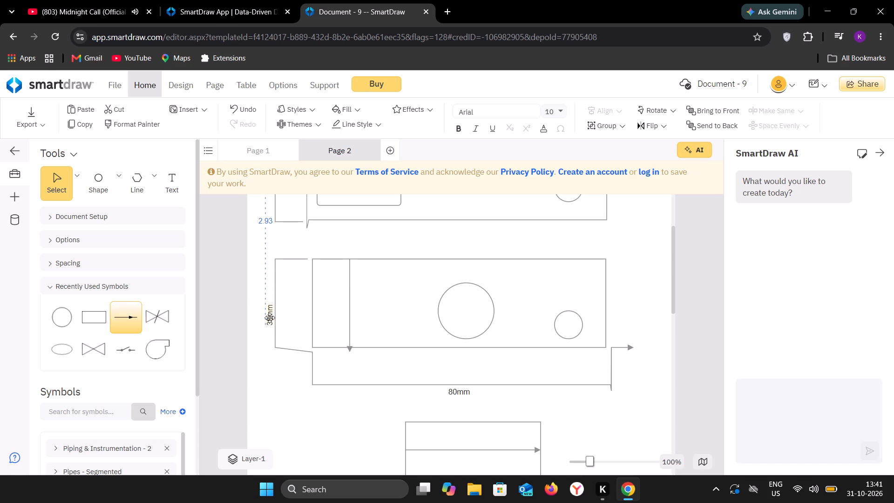
{"action": "left_click_drag", "start_coordinate": [270, 318], "coordinate": [270, 309]}
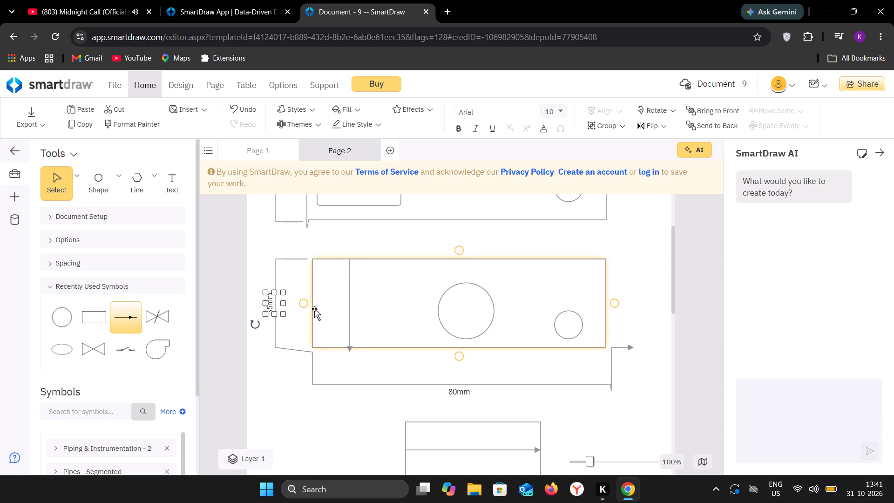
{"action": "left_click", "coordinate": [314, 309]}
Draw a bracket-shaped polyline left of the lowest rectangle, from its top-left corner outward, down its full height and back to its bottom edge.
{"action": "scroll", "coordinate": [314, 309], "scroll_direction": "up", "scroll_amount": 2}
{"action": "left_click", "coordinate": [266, 299]}
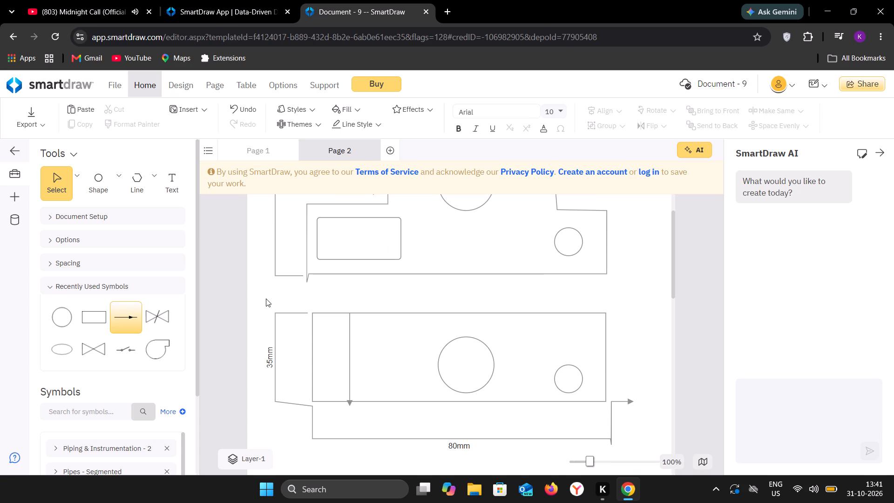
{"action": "scroll", "coordinate": [266, 299], "scroll_direction": "down", "scroll_amount": 3}
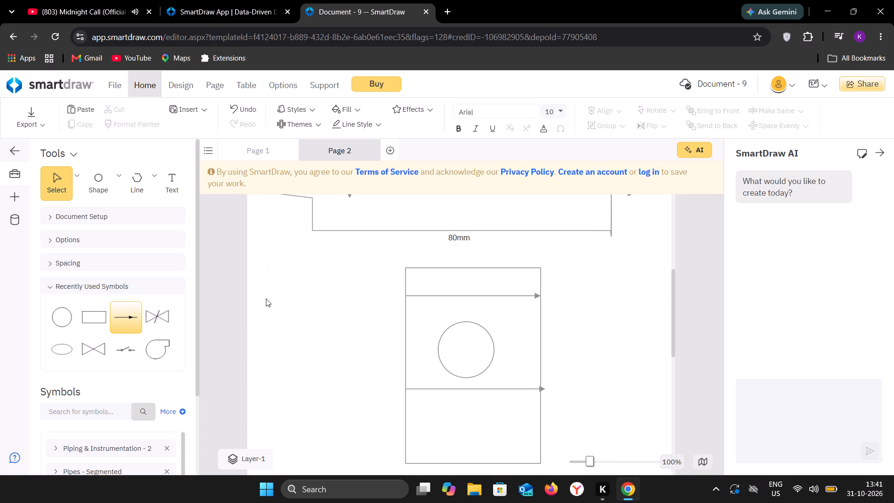
{"action": "left_click", "coordinate": [150, 190]}
{"action": "left_click", "coordinate": [142, 186]}
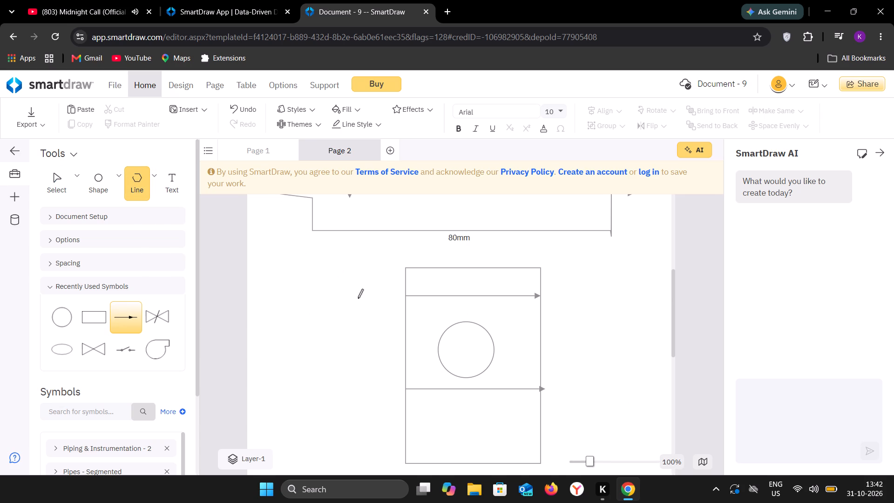
{"action": "left_click", "coordinate": [403, 269]}
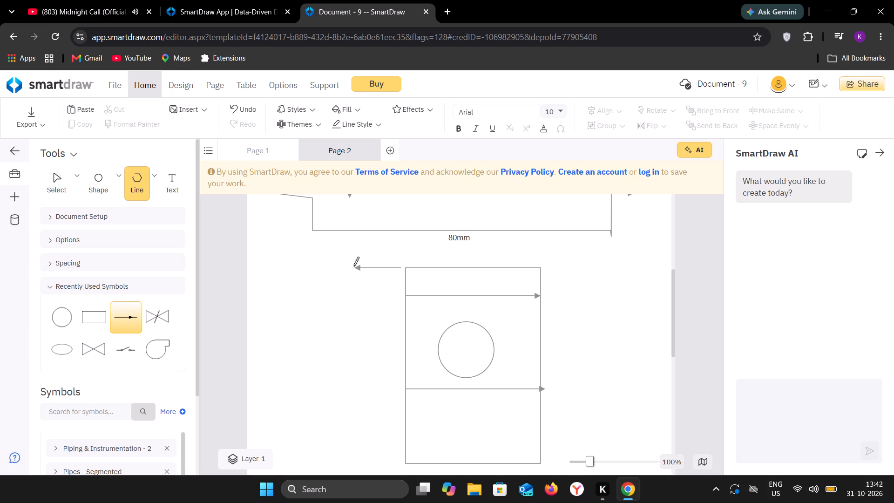
{"action": "left_click", "coordinate": [353, 266]}
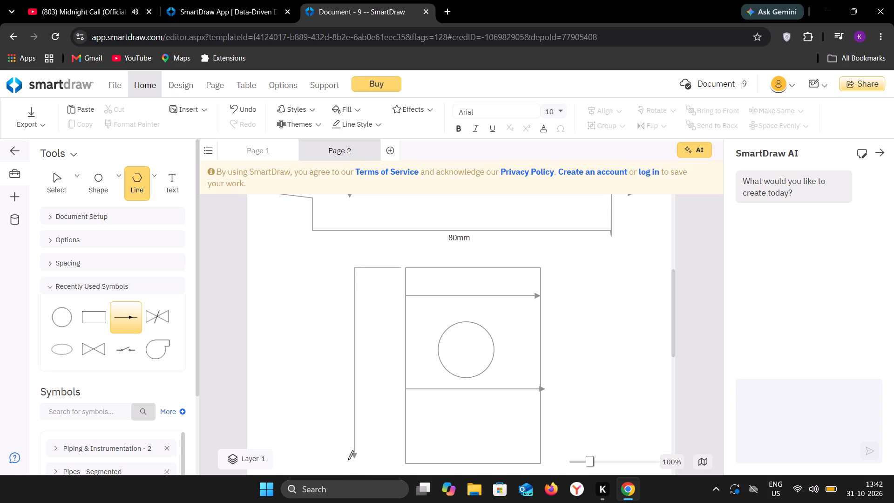
{"action": "left_click", "coordinate": [348, 463]}
{"action": "left_click", "coordinate": [406, 464]}
{"action": "key", "text": "Escape"}
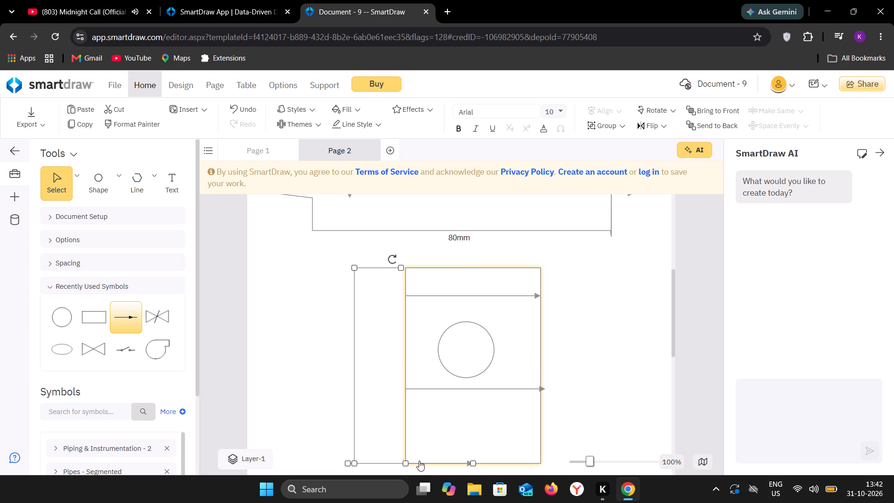
{"action": "left_click", "coordinate": [400, 430]}
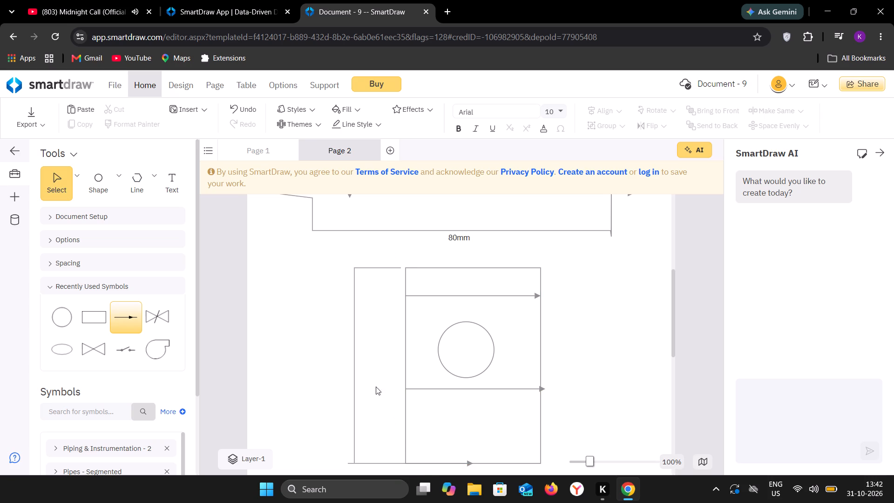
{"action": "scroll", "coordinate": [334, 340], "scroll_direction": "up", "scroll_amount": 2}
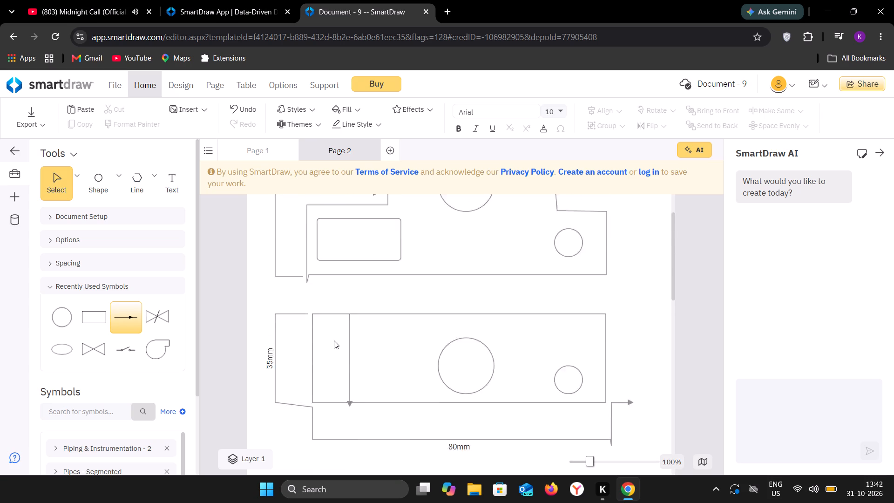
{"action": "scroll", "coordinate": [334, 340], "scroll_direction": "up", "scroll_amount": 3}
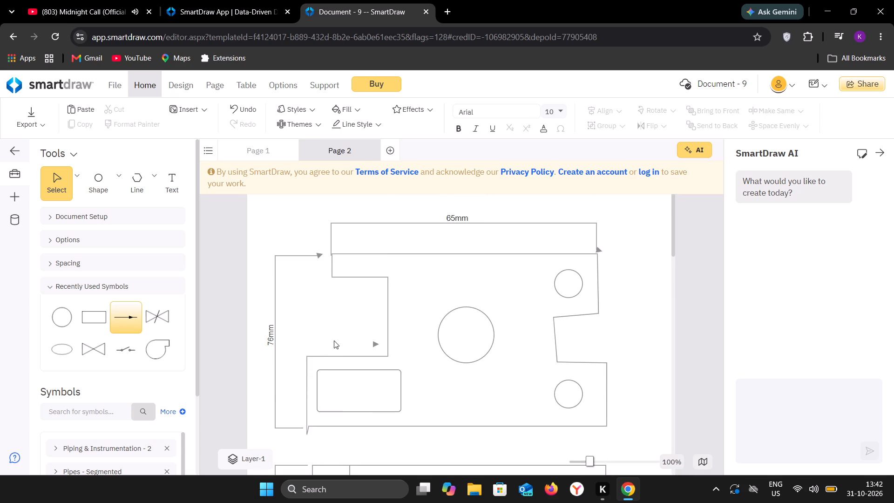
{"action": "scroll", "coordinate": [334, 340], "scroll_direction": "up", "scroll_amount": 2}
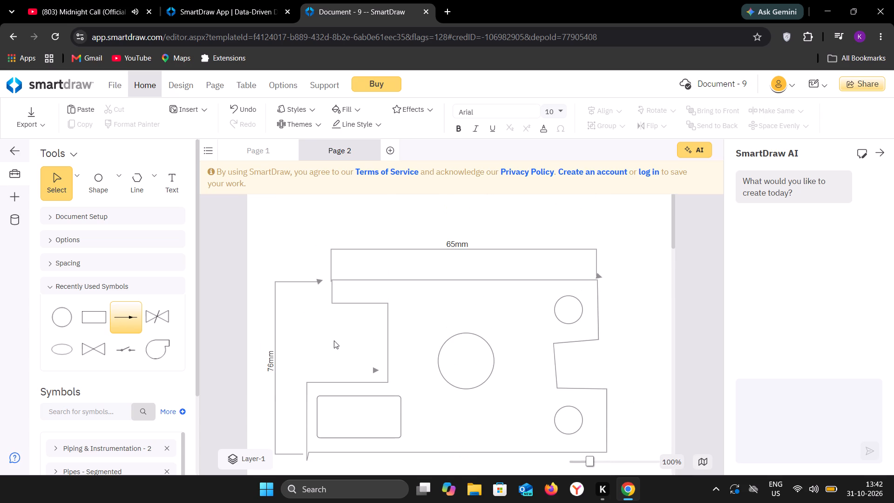
Add the text label "65mm" to the left of the lowest view's vertical bracket line.
{"action": "scroll", "coordinate": [334, 340], "scroll_direction": "down", "scroll_amount": 2}
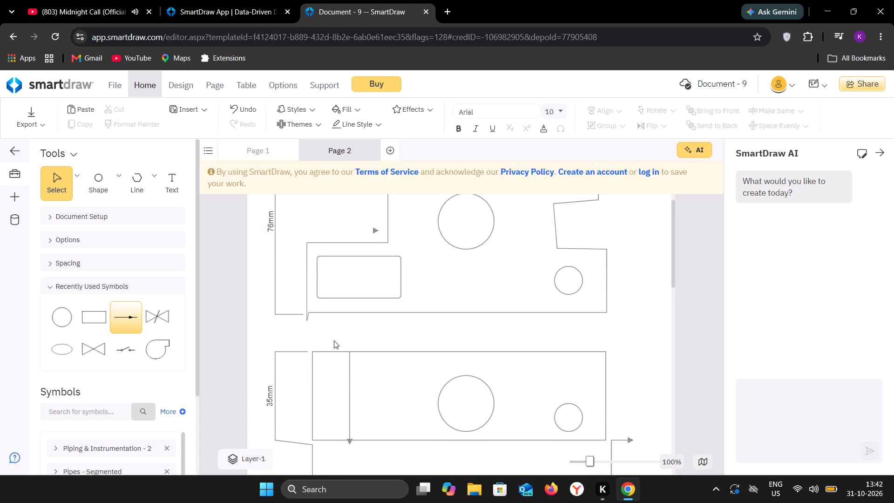
{"action": "scroll", "coordinate": [334, 340], "scroll_direction": "down", "scroll_amount": 5}
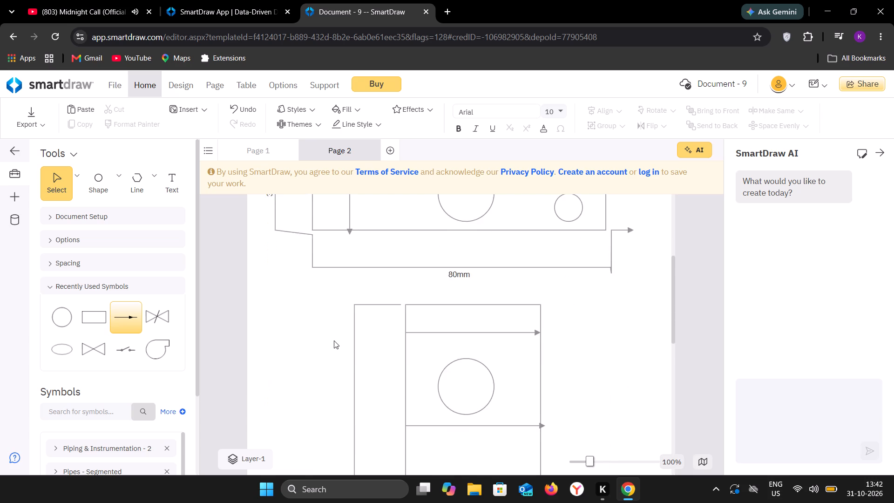
{"action": "scroll", "coordinate": [334, 340], "scroll_direction": "down", "scroll_amount": 1}
{"action": "left_click", "coordinate": [168, 188]}
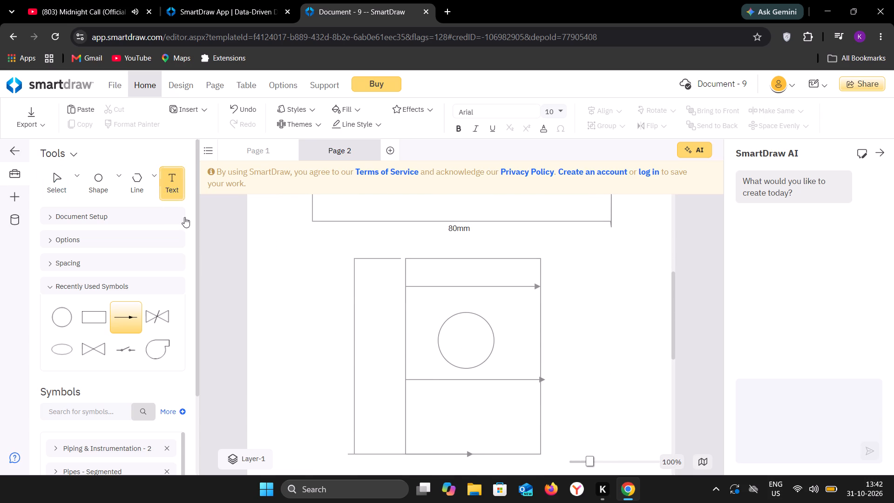
{"action": "left_click", "coordinate": [323, 323]}
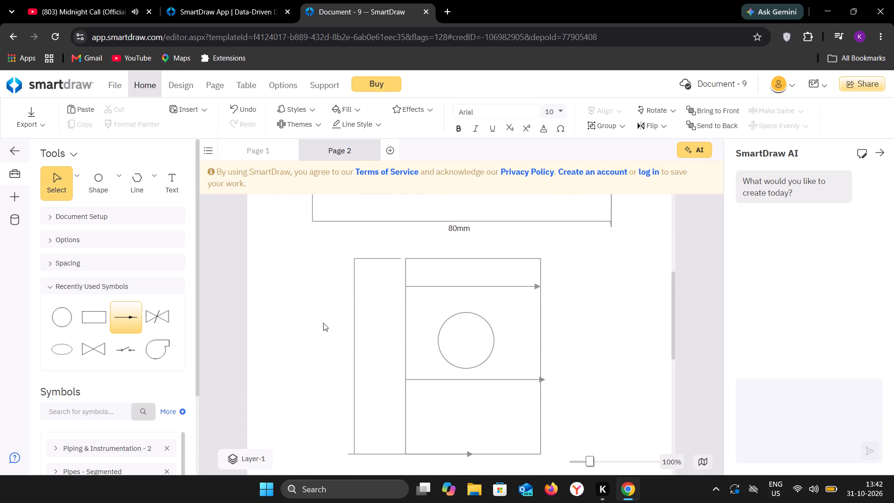
{"action": "key", "text": "6"}
{"action": "key", "text": "5"}
{"action": "type", "text": "mm"}
{"action": "left_click", "coordinate": [359, 346]}
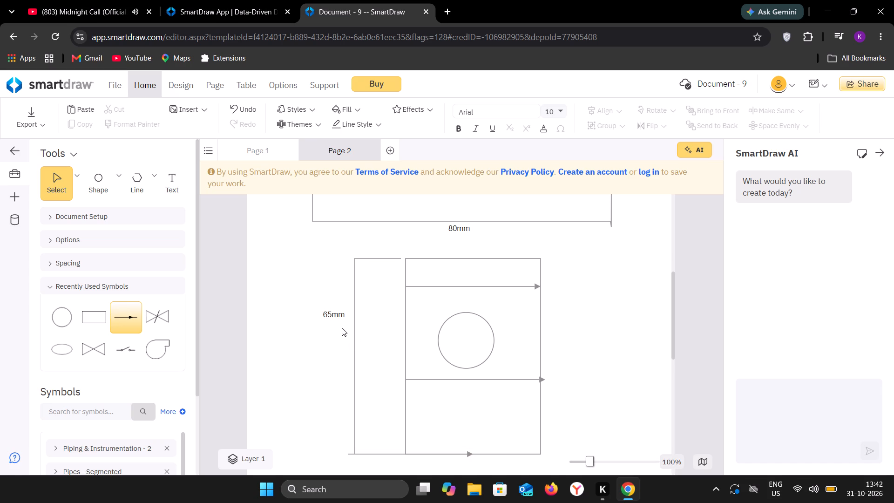
Rotate the 65mm label to vertical so that it reads upward.
{"action": "left_click", "coordinate": [332, 318]}
{"action": "left_click_drag", "start_coordinate": [312, 298], "coordinate": [313, 345]}
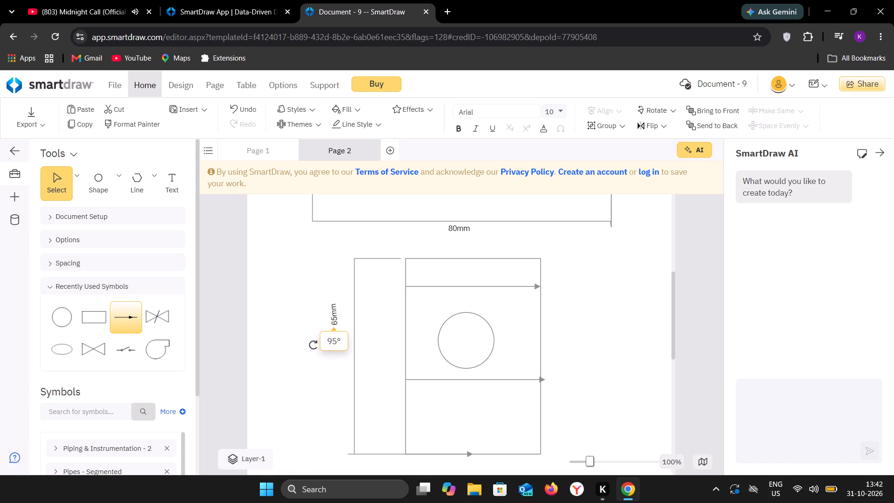
{"action": "left_click_drag", "start_coordinate": [313, 345], "coordinate": [314, 343]}
{"action": "left_click_drag", "start_coordinate": [314, 343], "coordinate": [313, 343]}
Move the 65mm label to about the middle of the lowest view's left bracket line, close beside it.
{"action": "left_click_drag", "start_coordinate": [333, 319], "coordinate": [335, 338]}
{"action": "left_click_drag", "start_coordinate": [335, 338], "coordinate": [345, 352]}
{"action": "left_click_drag", "start_coordinate": [345, 352], "coordinate": [346, 351]}
{"action": "left_click", "coordinate": [369, 355]}
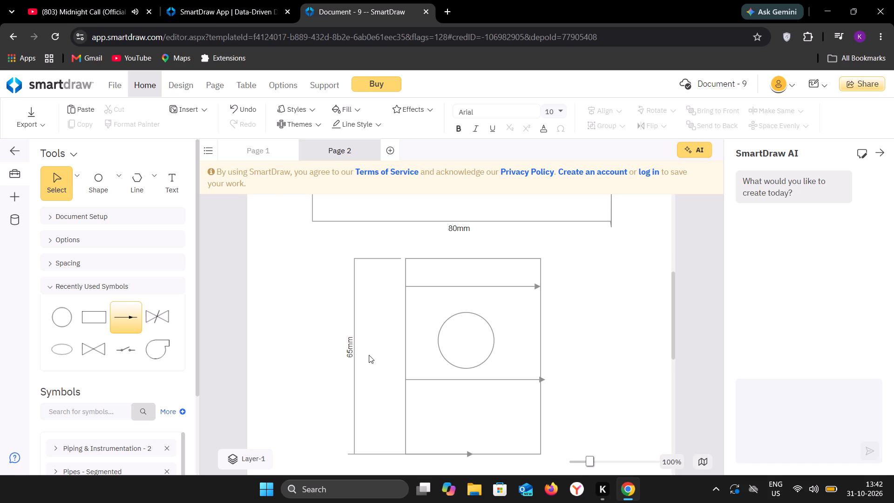
Draw a diagonal arrow line across the large circle in the top view, from its upper-left edge to its lower-right edge.
{"action": "scroll", "coordinate": [369, 355], "scroll_direction": "up", "scroll_amount": 4}
{"action": "scroll", "coordinate": [369, 355], "scroll_direction": "down", "scroll_amount": 1}
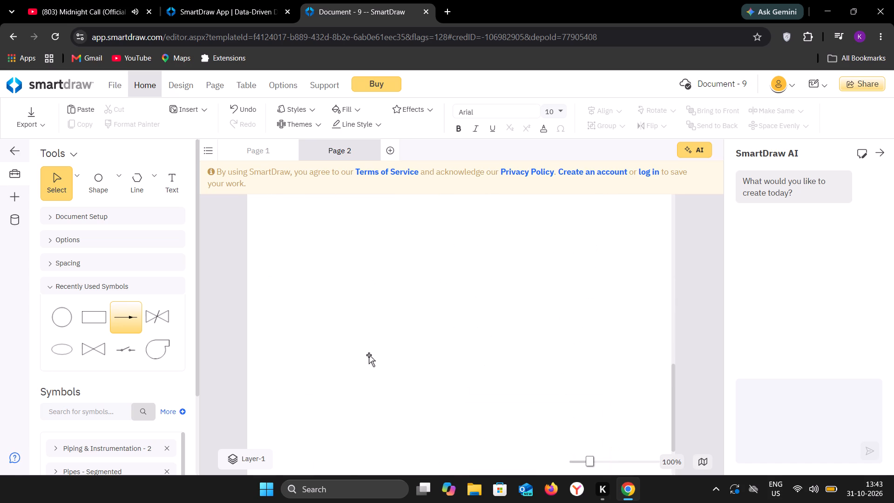
{"action": "scroll", "coordinate": [369, 355], "scroll_direction": "up", "scroll_amount": 13}
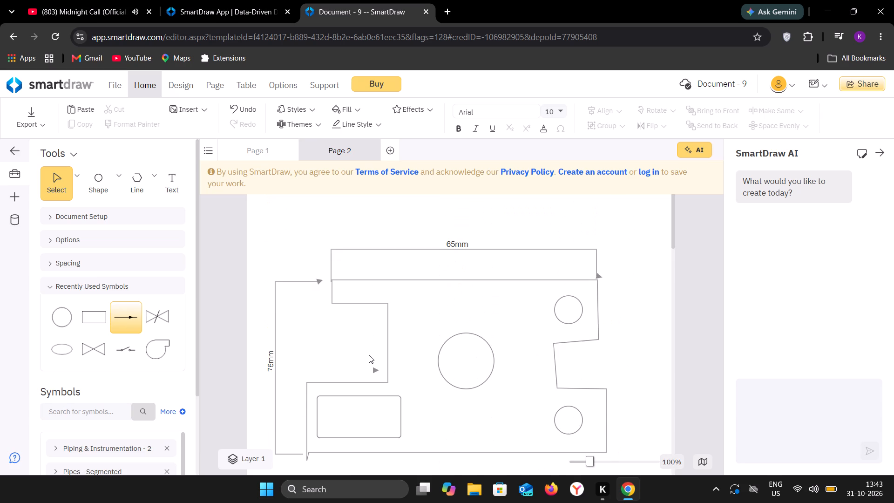
{"action": "scroll", "coordinate": [369, 355], "scroll_direction": "down", "scroll_amount": 1}
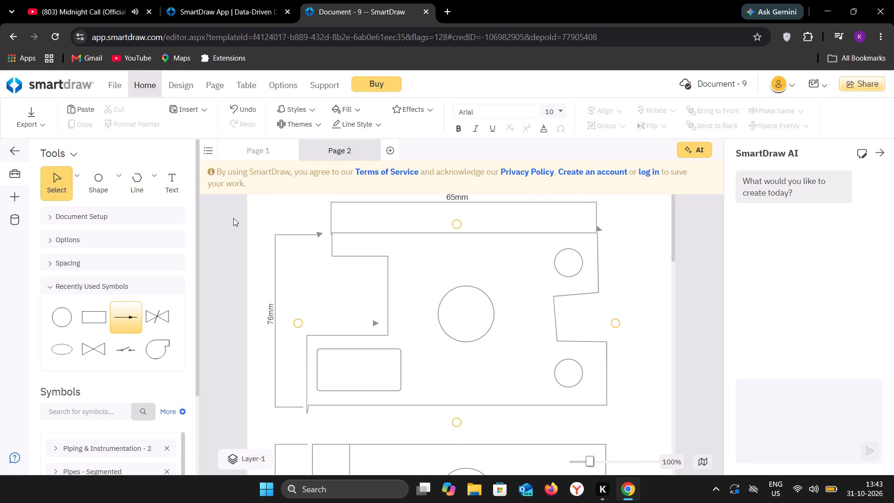
{"action": "left_click", "coordinate": [144, 188]}
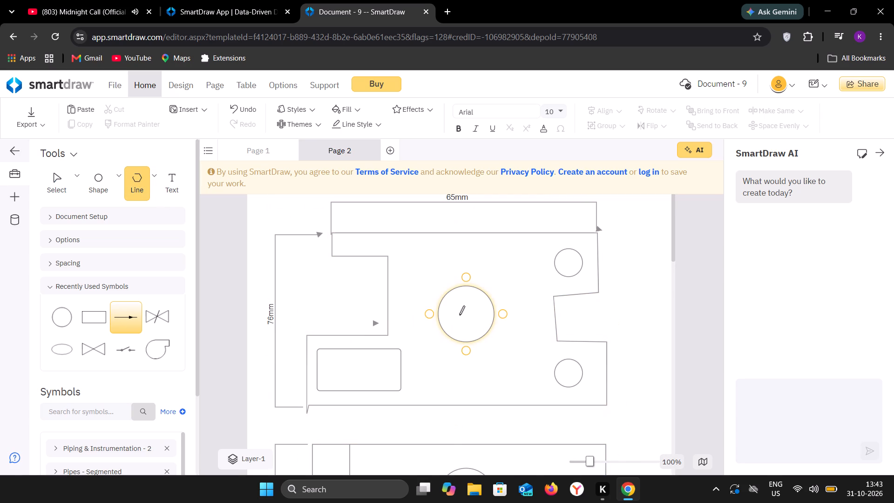
{"action": "left_click", "coordinate": [445, 294]}
{"action": "left_click", "coordinate": [485, 330]}
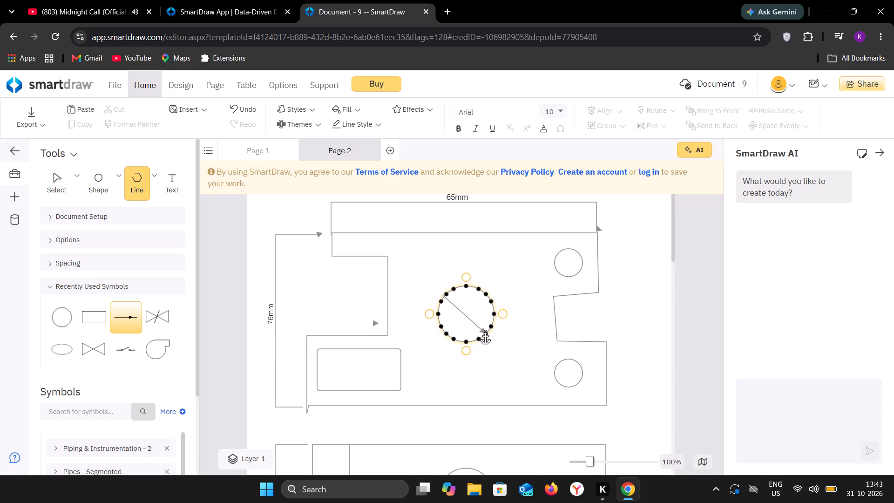
{"action": "left_click", "coordinate": [501, 309]}
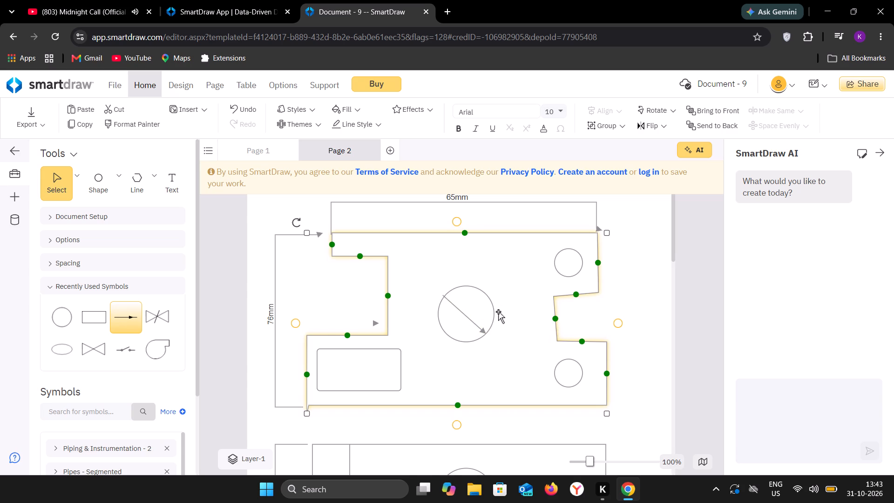
{"action": "left_click", "coordinate": [509, 353]}
{"action": "left_click_drag", "start_coordinate": [486, 333], "coordinate": [481, 331]}
Draw a leader polyline from the diagonal arrow's tip horizontally past the top view's right edge, ending in a short upward segment.
{"action": "left_click", "coordinate": [135, 177]}
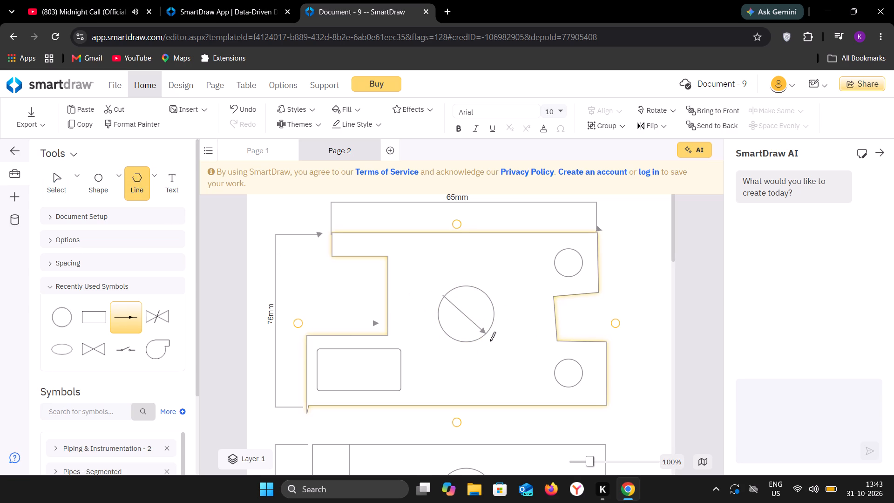
{"action": "left_click_drag", "start_coordinate": [485, 334], "coordinate": [588, 329]}
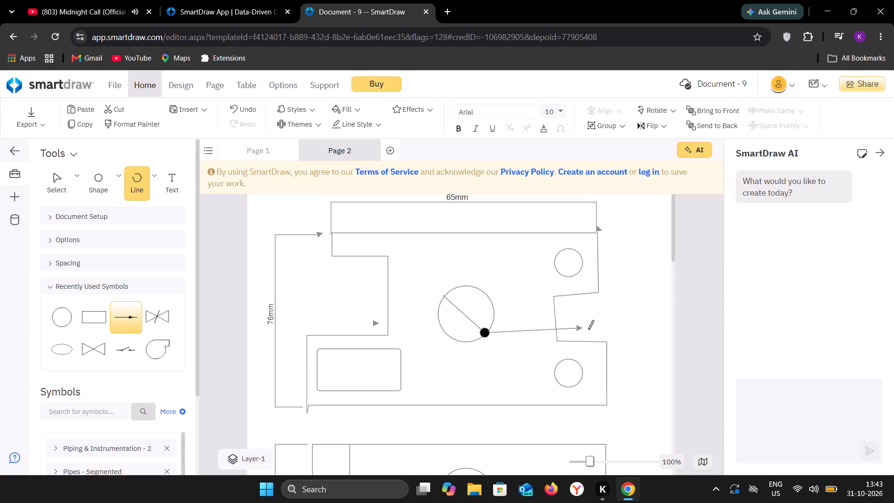
{"action": "left_click_drag", "start_coordinate": [588, 329], "coordinate": [628, 330]}
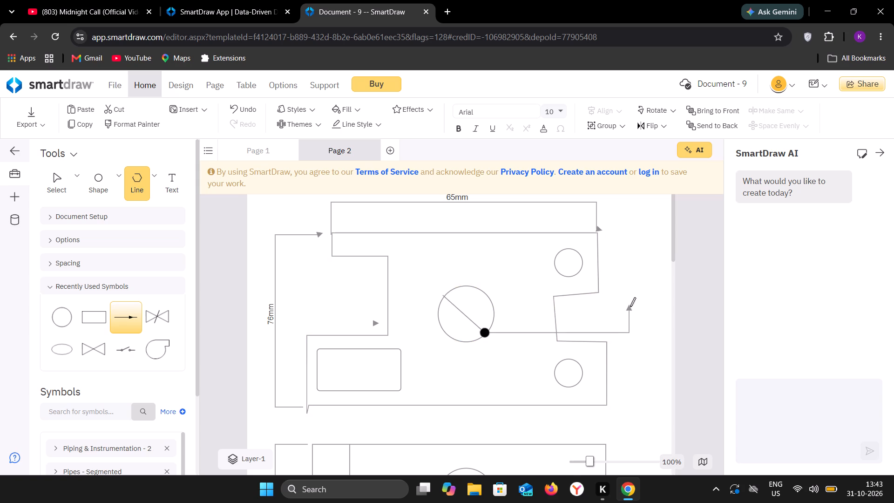
{"action": "left_click", "coordinate": [630, 307]}
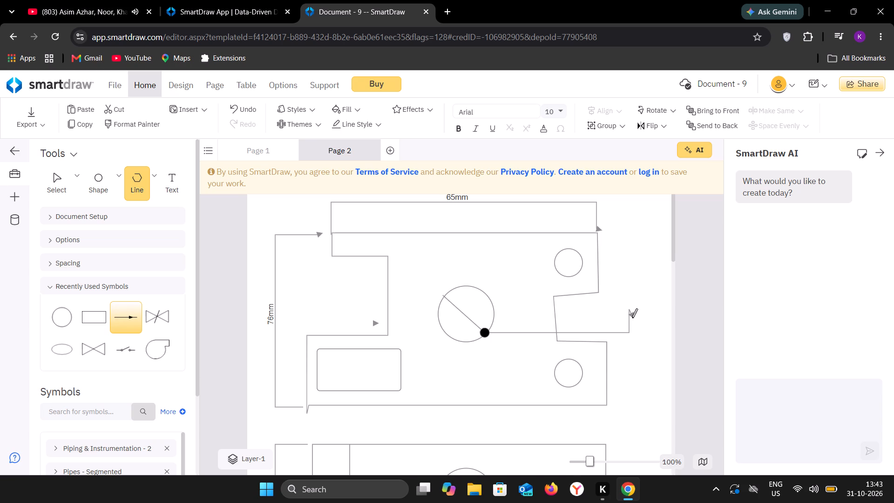
{"action": "key", "text": "Escape"}
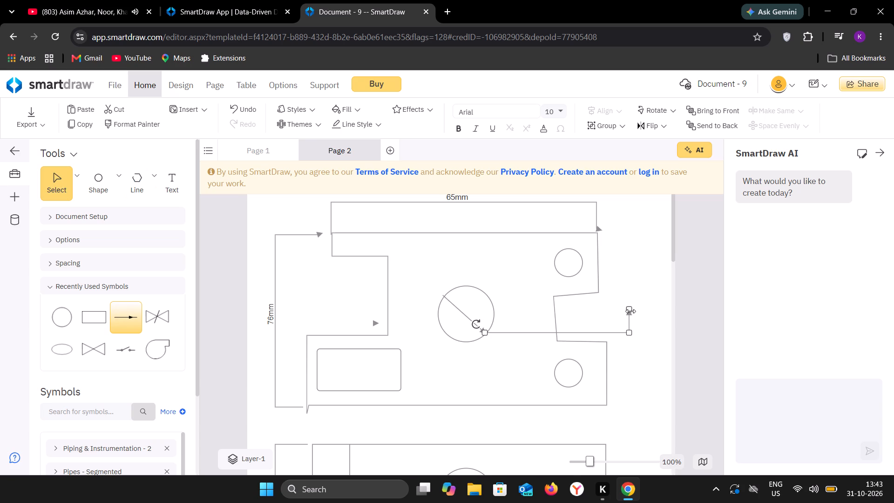
{"action": "left_click", "coordinate": [648, 328]}
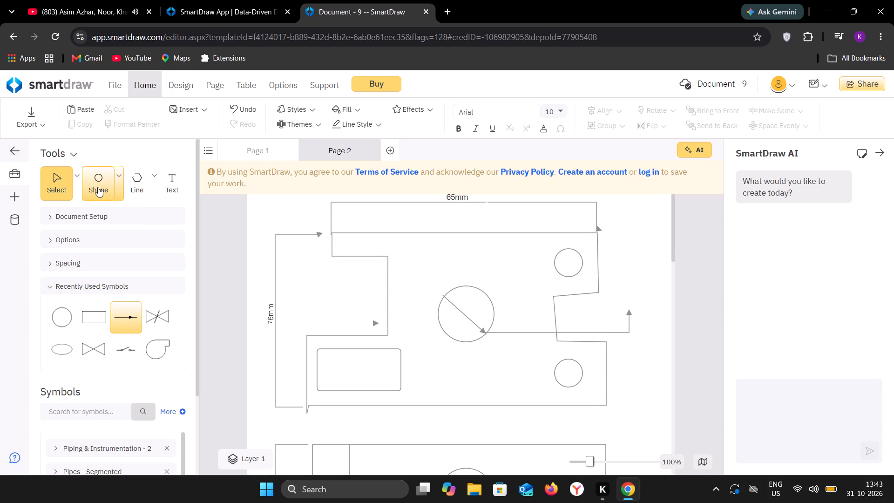
Draw a polyline across the middle of the top view's small rectangle, down below the part outline, to the right and slightly upward.
{"action": "left_click", "coordinate": [134, 183]}
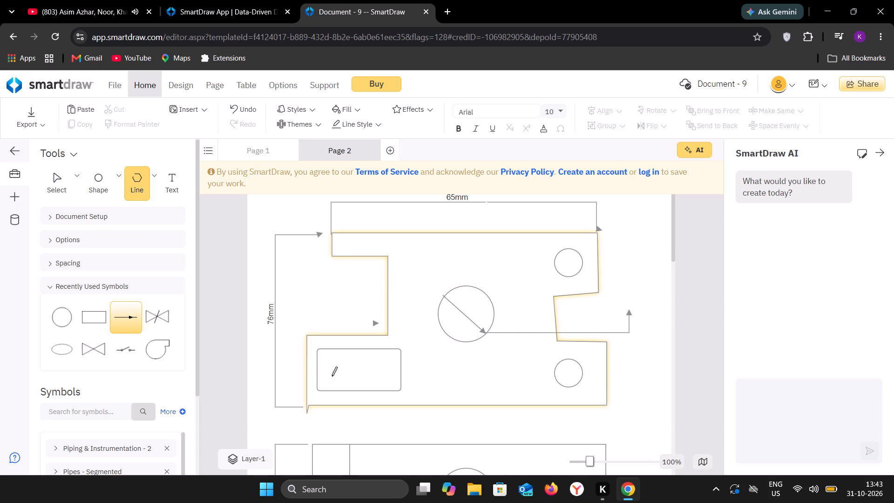
{"action": "left_click_drag", "start_coordinate": [317, 370], "coordinate": [389, 373]}
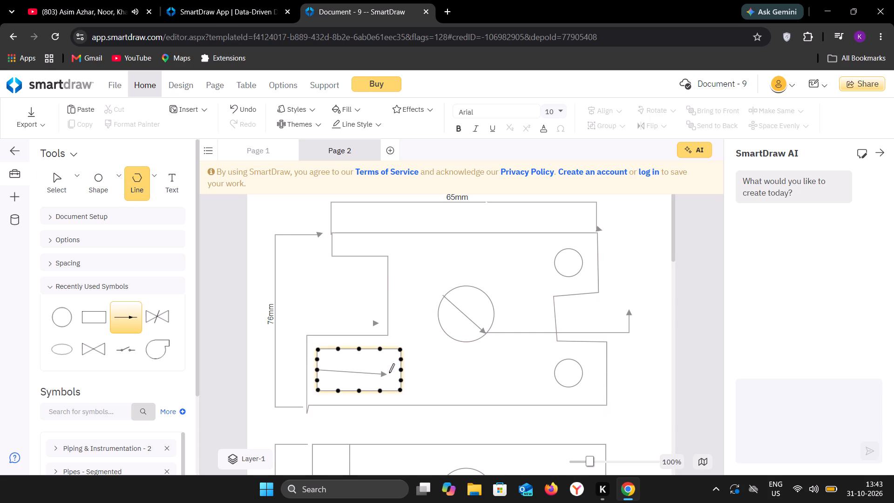
{"action": "left_click_drag", "start_coordinate": [389, 373], "coordinate": [399, 371]}
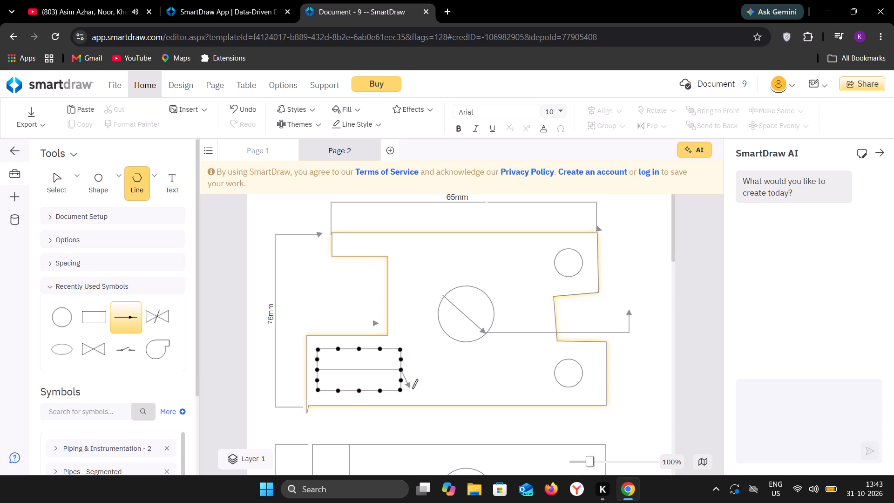
{"action": "left_click", "coordinate": [401, 430]}
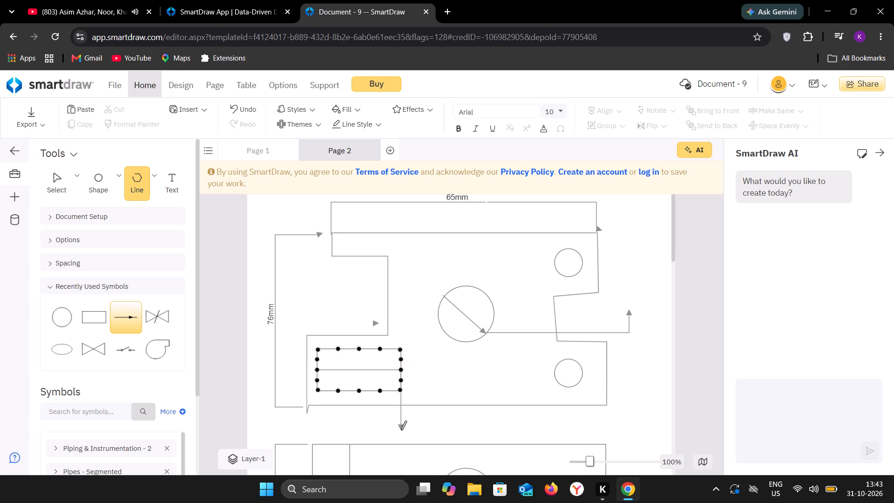
{"action": "left_click", "coordinate": [458, 434]}
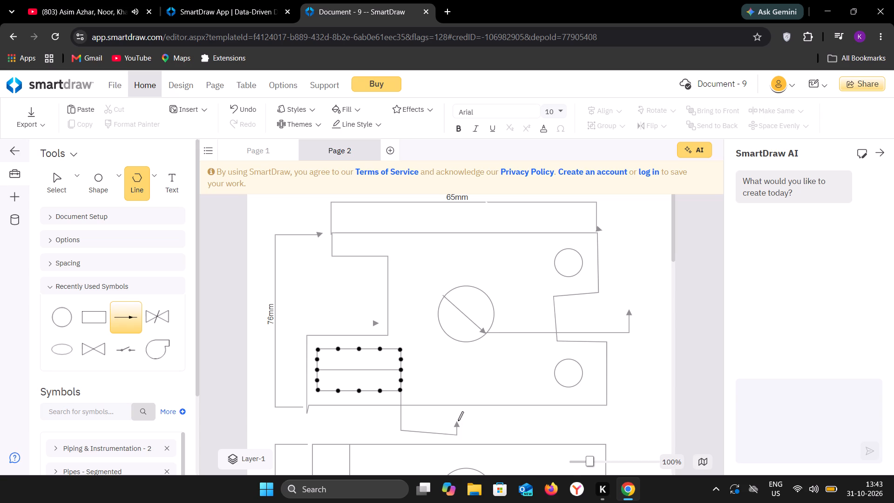
{"action": "left_click", "coordinate": [458, 421]}
{"action": "key", "text": "Escape"}
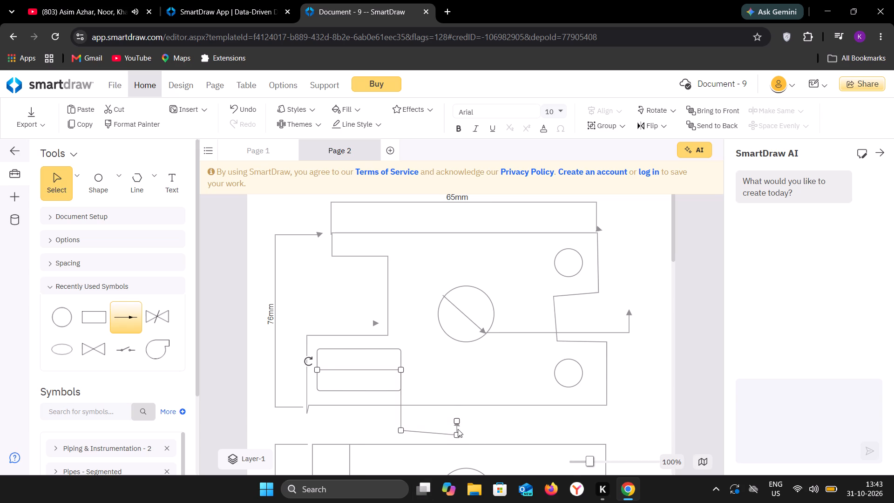
Level the rectangle leader's bottom segment and extend its short end segment a little further upward.
{"action": "left_click_drag", "start_coordinate": [457, 435], "coordinate": [459, 430]}
{"action": "left_click_drag", "start_coordinate": [459, 430], "coordinate": [458, 431]}
{"action": "left_click_drag", "start_coordinate": [458, 421], "coordinate": [455, 414]}
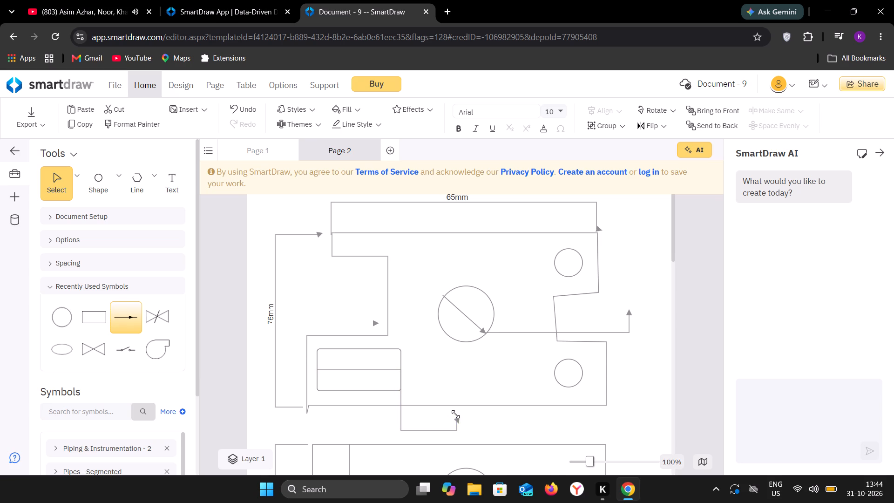
{"action": "left_click_drag", "start_coordinate": [455, 414], "coordinate": [455, 414]}
{"action": "left_click", "coordinate": [501, 439]}
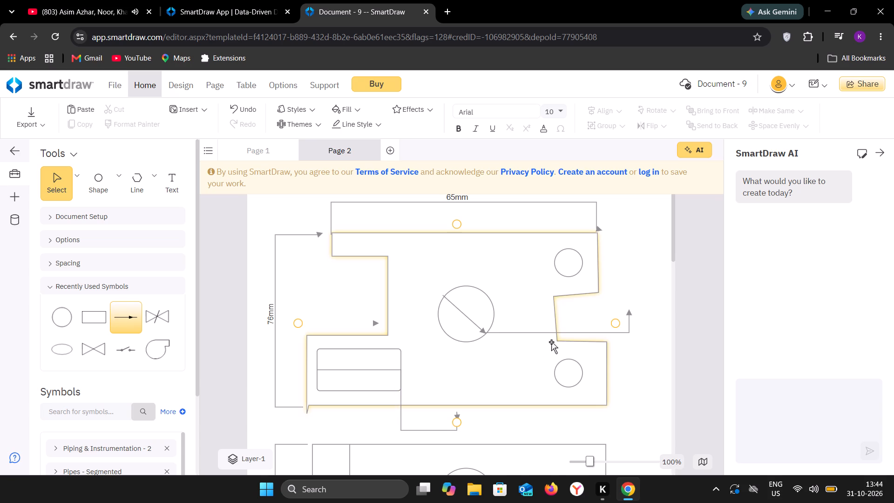
Draw a diagonal arrow line across the lower small circle in the top view, from its upper-left edge to its lower-right edge.
{"action": "left_click", "coordinate": [139, 181]}
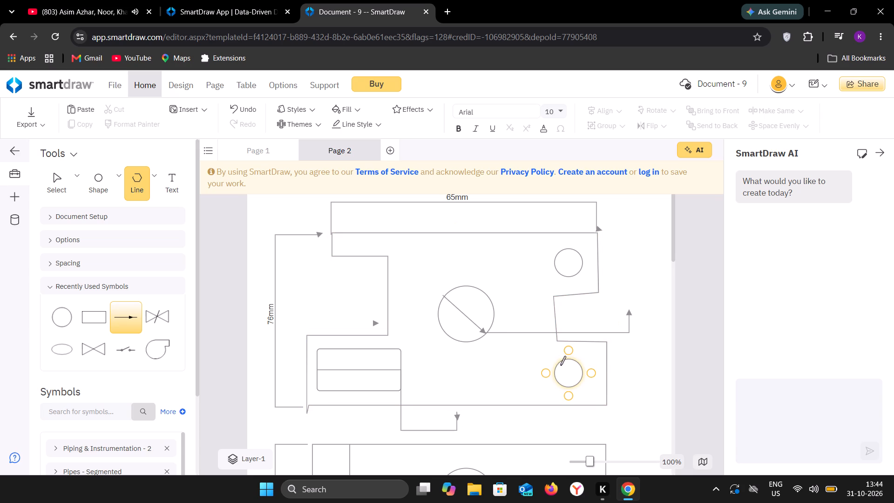
{"action": "left_click_drag", "start_coordinate": [557, 362], "coordinate": [576, 377]}
{"action": "left_click_drag", "start_coordinate": [576, 377], "coordinate": [571, 371]}
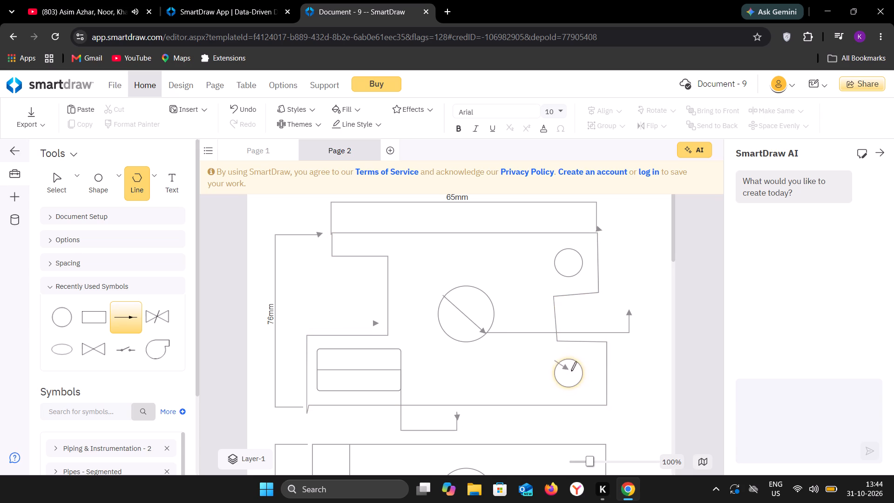
{"action": "left_click_drag", "start_coordinate": [571, 371], "coordinate": [576, 380]}
{"action": "right_click_drag", "start_coordinate": [576, 380], "coordinate": [607, 380]}
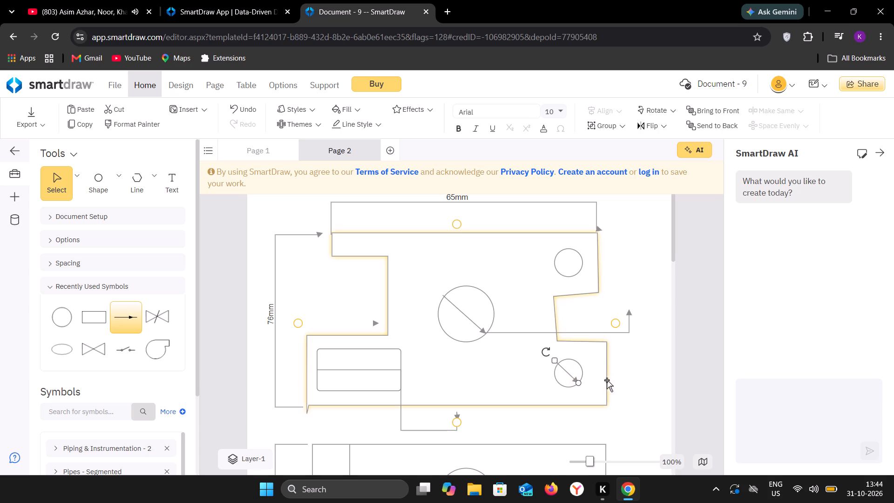
{"action": "right_click_drag", "start_coordinate": [607, 380], "coordinate": [610, 380]}
{"action": "left_click", "coordinate": [541, 269]}
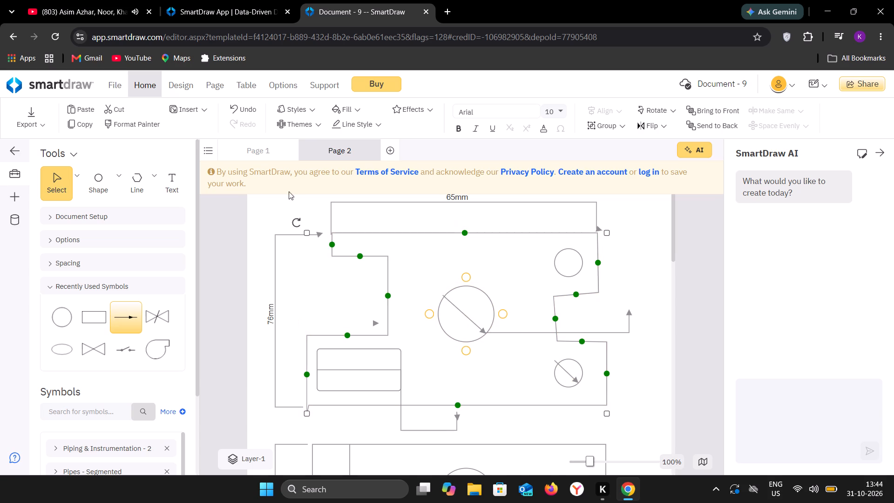
Draw a leader polyline from the small circle's arrow tip horizontally past the top view's right edge, ending in a short upward segment.
{"action": "left_click", "coordinate": [148, 177]}
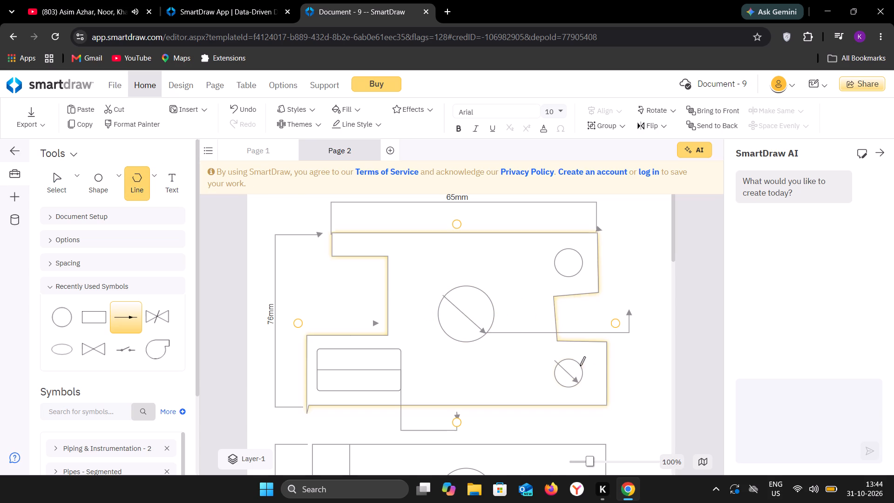
{"action": "left_click_drag", "start_coordinate": [578, 382], "coordinate": [604, 382]}
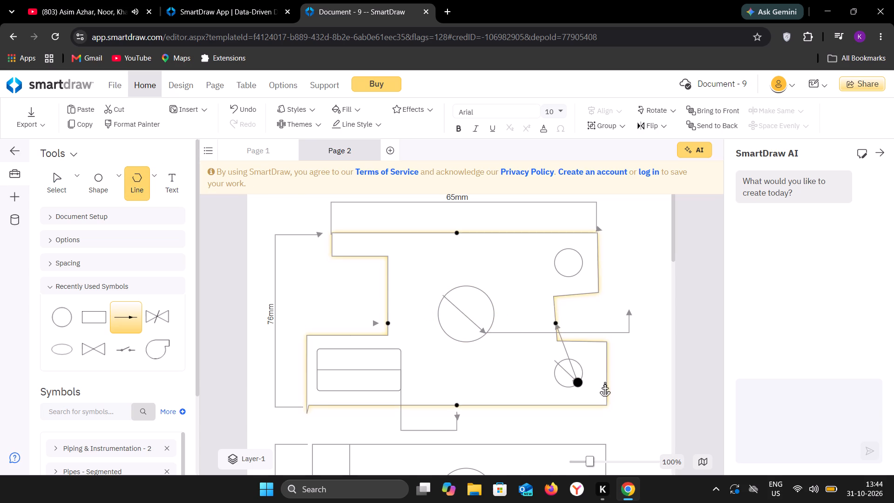
{"action": "left_click_drag", "start_coordinate": [604, 382], "coordinate": [647, 381]}
{"action": "left_click", "coordinate": [646, 364]}
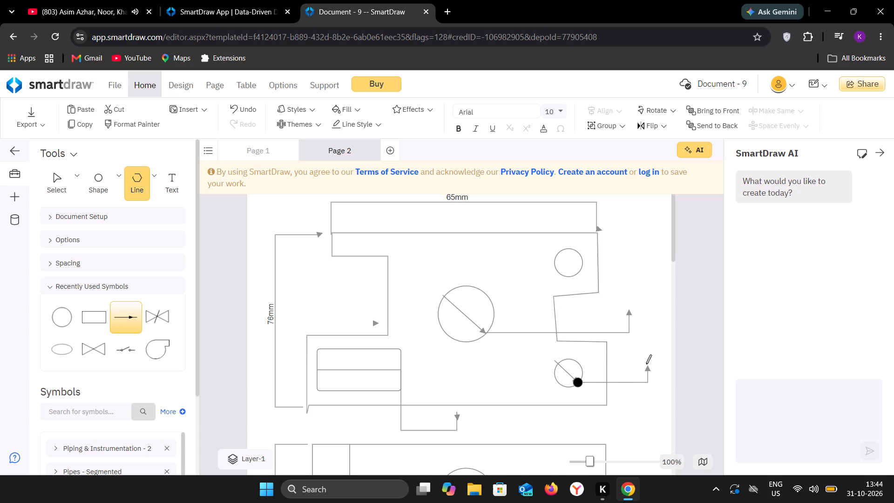
{"action": "key", "text": "Escape"}
{"action": "left_click", "coordinate": [640, 340]}
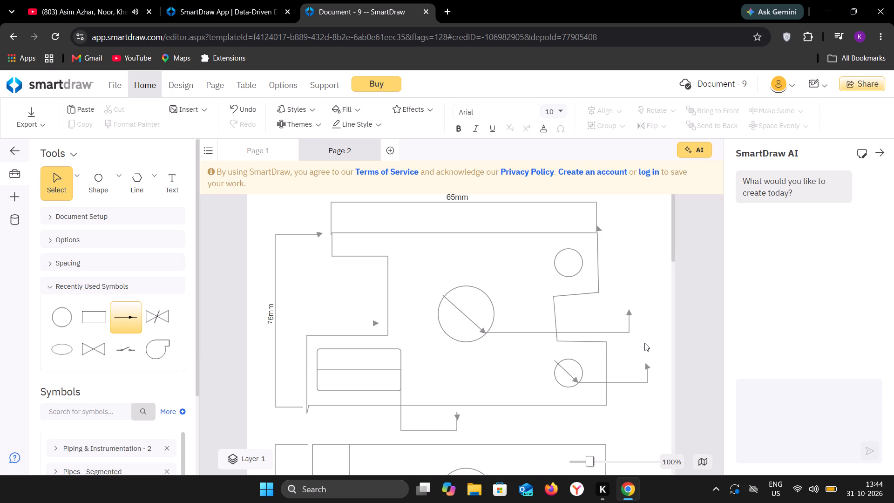
Add the text label "15mm" just above the horizontal leader of the top view's large circle.
{"action": "scroll", "coordinate": [643, 343], "scroll_direction": "up", "scroll_amount": 1}
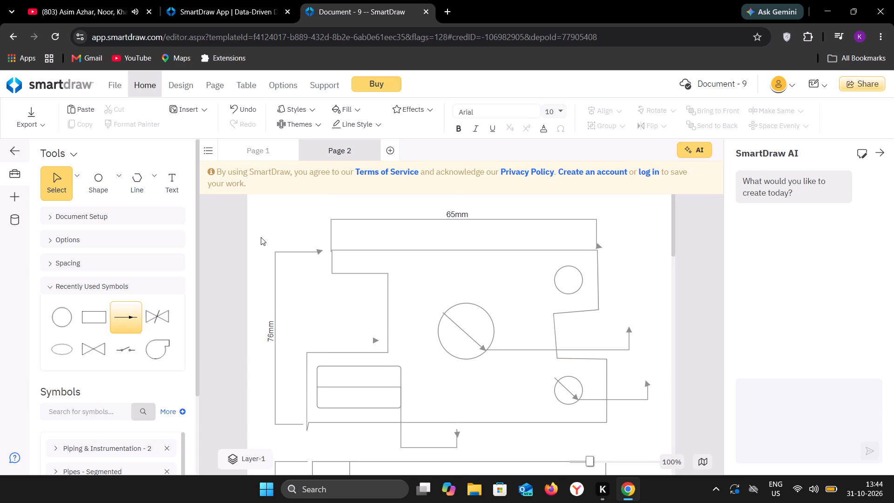
{"action": "left_click", "coordinate": [163, 181]}
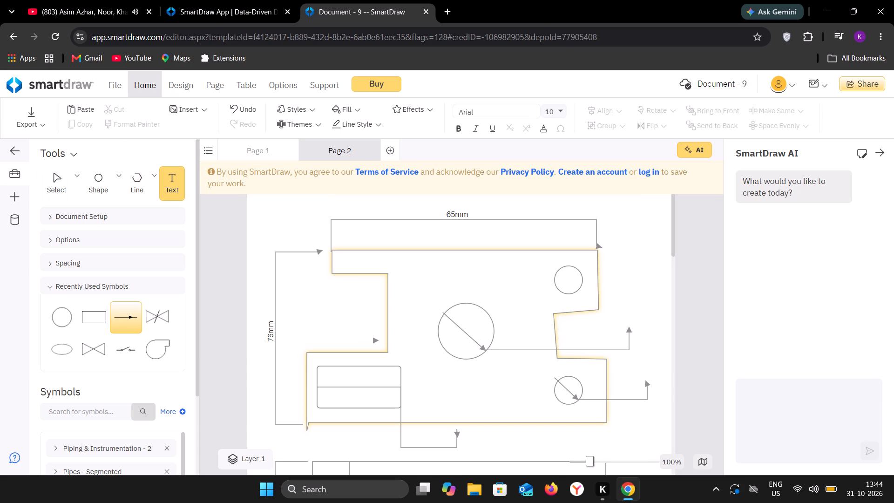
{"action": "left_click", "coordinate": [581, 336]}
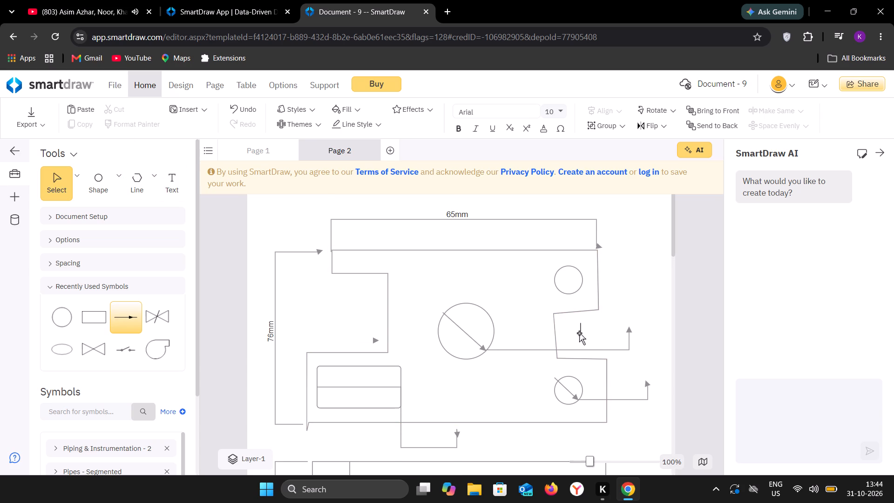
{"action": "key", "text": "Return"}
{"action": "key", "text": "Return"}
{"action": "key", "text": "1"}
{"action": "type", "text": "5mm"}
{"action": "left_click", "coordinate": [619, 381]}
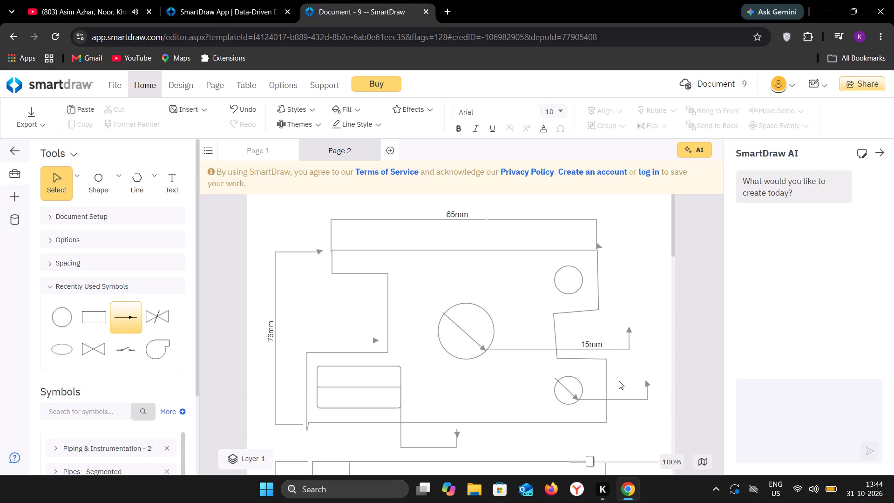
{"action": "left_click", "coordinate": [366, 307]}
Add the text label "20mm" just above the bottom segment of the small rectangle's leader.
{"action": "left_click", "coordinate": [167, 183]}
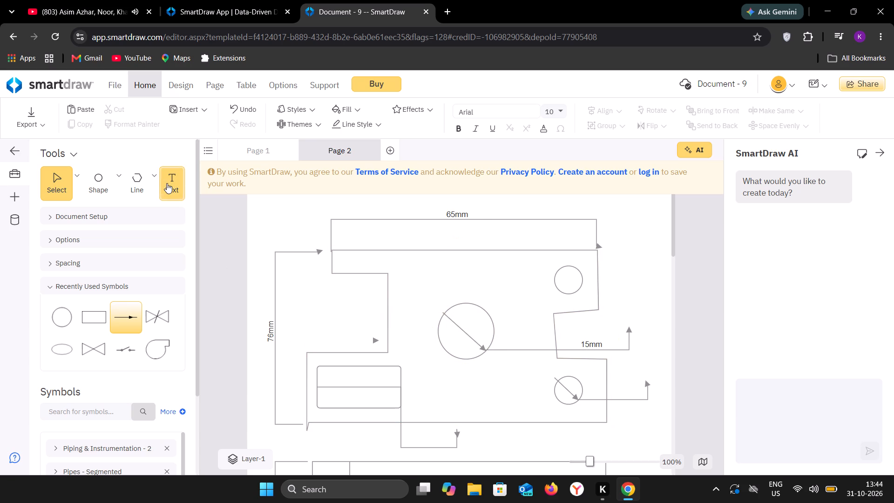
{"action": "scroll", "coordinate": [314, 289], "scroll_direction": "down", "scroll_amount": 2}
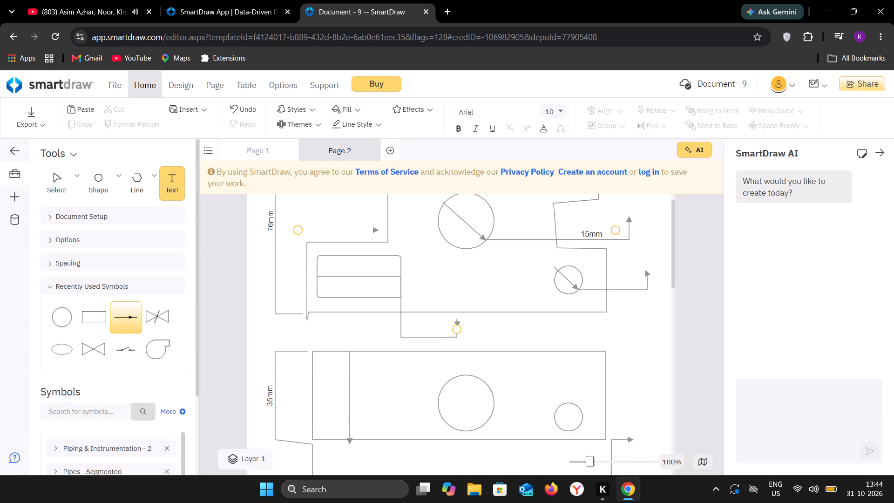
{"action": "left_click", "coordinate": [413, 330]}
{"action": "key", "text": "Return"}
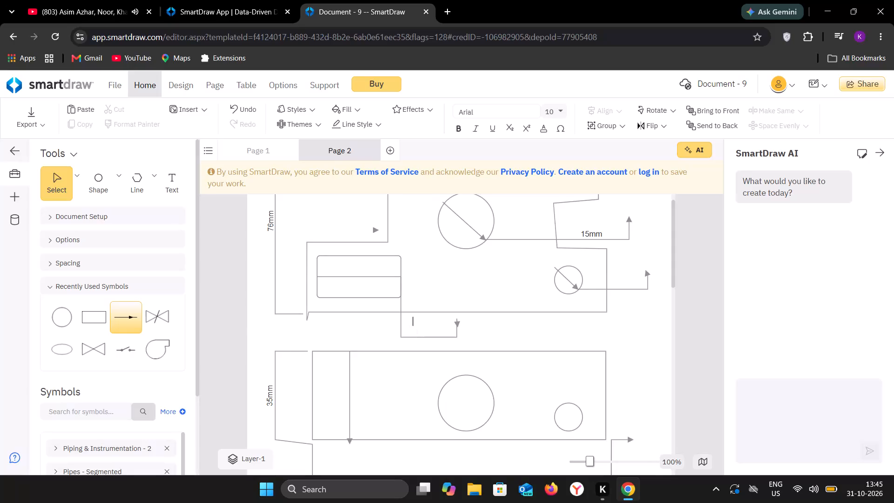
{"action": "type", "text": "20mm"}
{"action": "left_click", "coordinate": [491, 341]}
Add the text label "5mm" on the horizontal leader of the top view's lower small circle.
{"action": "scroll", "coordinate": [491, 341], "scroll_direction": "up", "scroll_amount": 1}
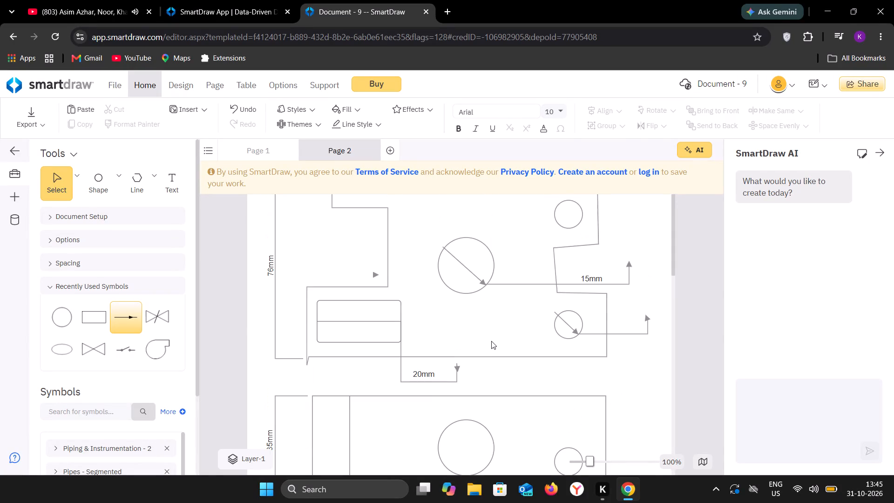
{"action": "scroll", "coordinate": [491, 341], "scroll_direction": "up", "scroll_amount": 1}
{"action": "left_click", "coordinate": [619, 374]}
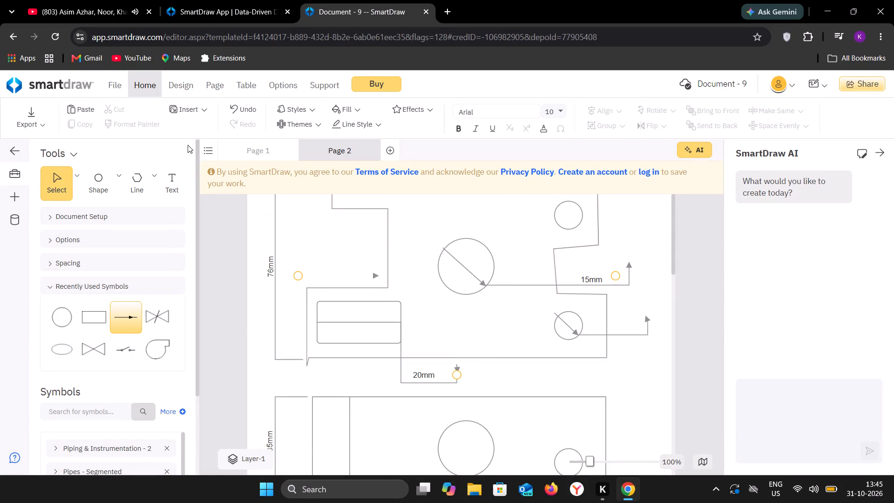
{"action": "left_click", "coordinate": [166, 182]}
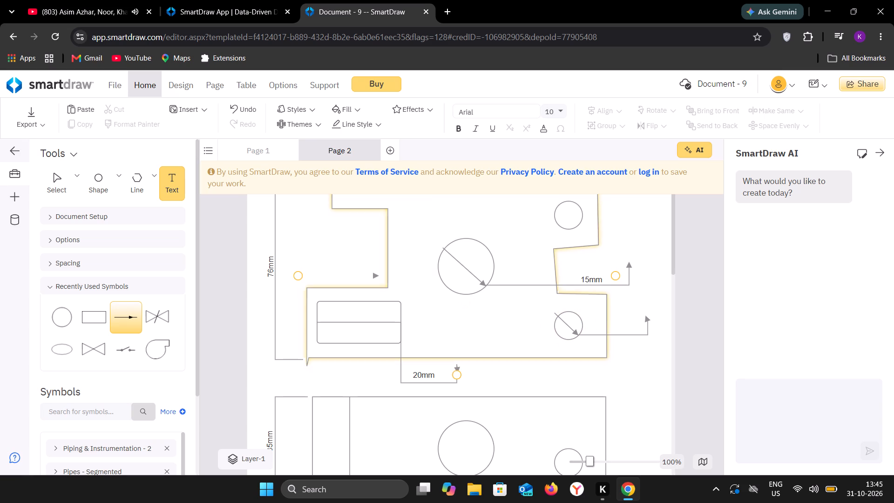
{"action": "left_click", "coordinate": [616, 332]}
{"action": "key", "text": "Return"}
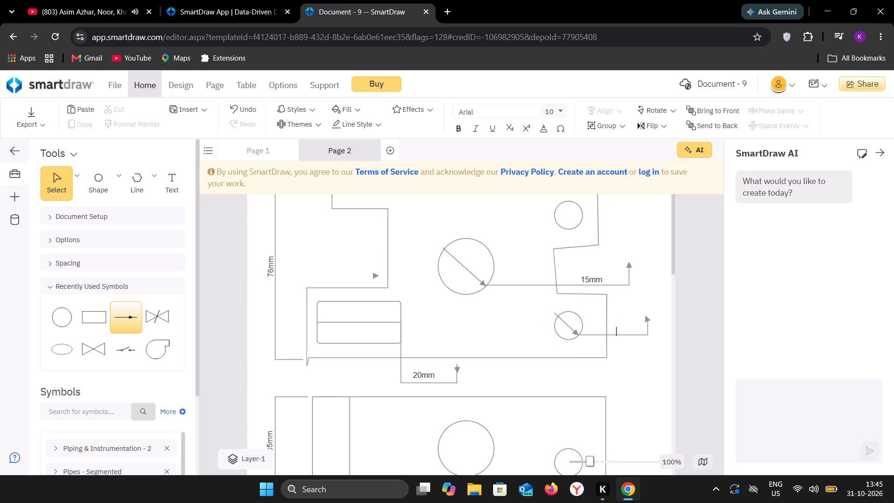
{"action": "type", "text": "5mm"}
{"action": "left_click", "coordinate": [650, 352]}
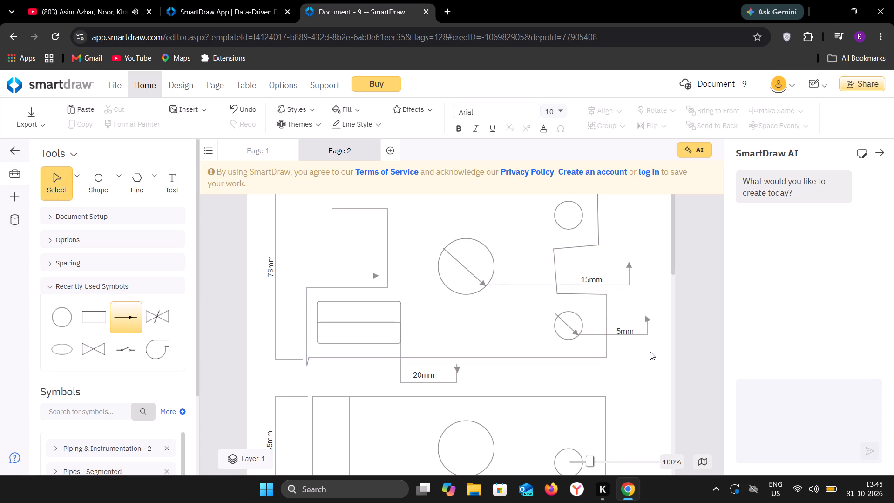
Draw a diagonal arrow line across the large circle in the middle view, from its upper-left edge to its lower-right edge.
{"action": "scroll", "coordinate": [650, 352], "scroll_direction": "up", "scroll_amount": 5}
{"action": "scroll", "coordinate": [650, 352], "scroll_direction": "down", "scroll_amount": 7}
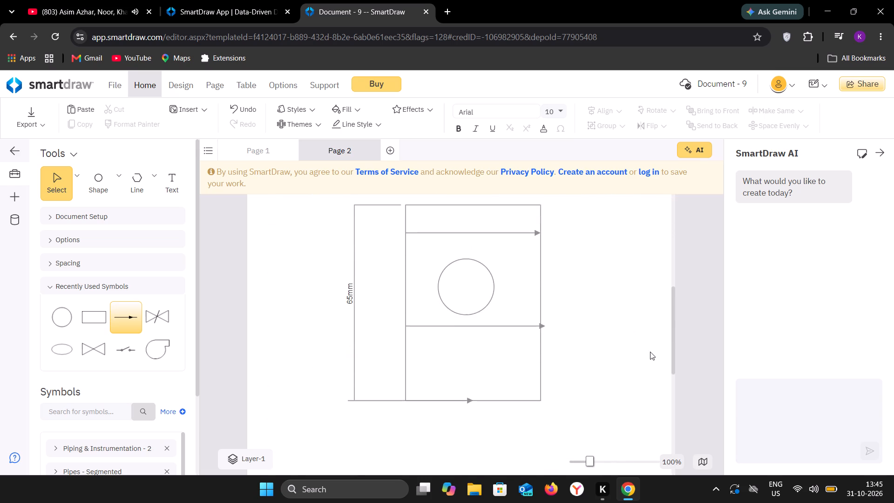
{"action": "scroll", "coordinate": [650, 352], "scroll_direction": "up", "scroll_amount": 1}
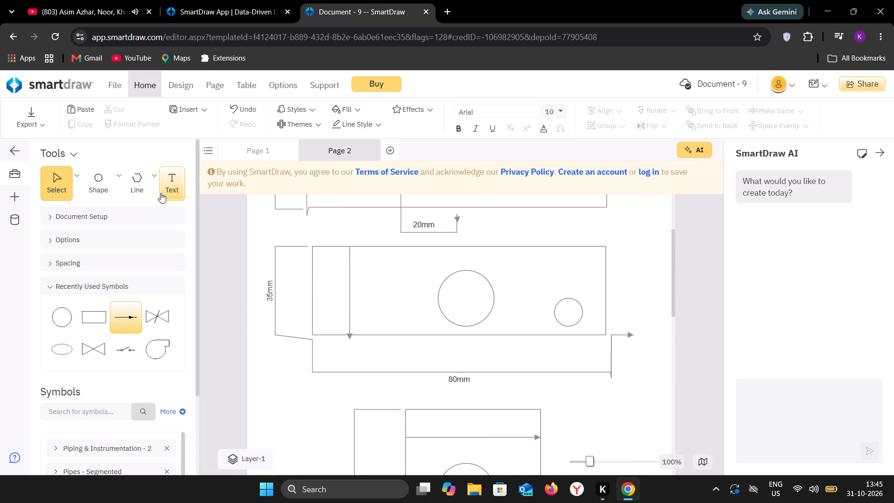
{"action": "left_click", "coordinate": [137, 187]}
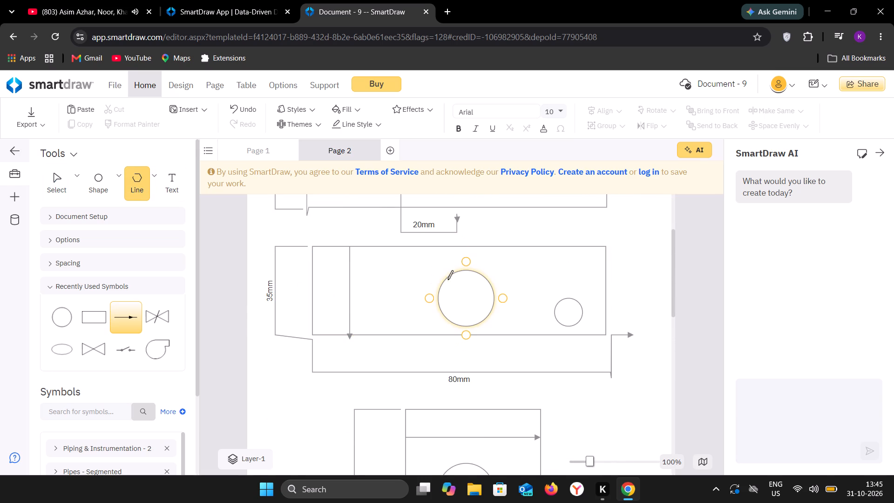
{"action": "left_click_drag", "start_coordinate": [447, 278], "coordinate": [467, 295]}
{"action": "left_click_drag", "start_coordinate": [467, 295], "coordinate": [488, 316]}
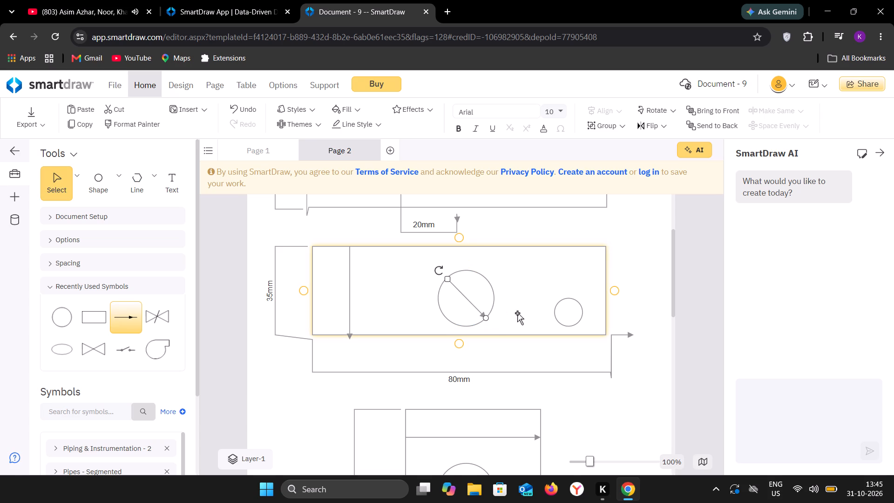
{"action": "left_click", "coordinate": [522, 313]}
{"action": "left_click", "coordinate": [420, 267]}
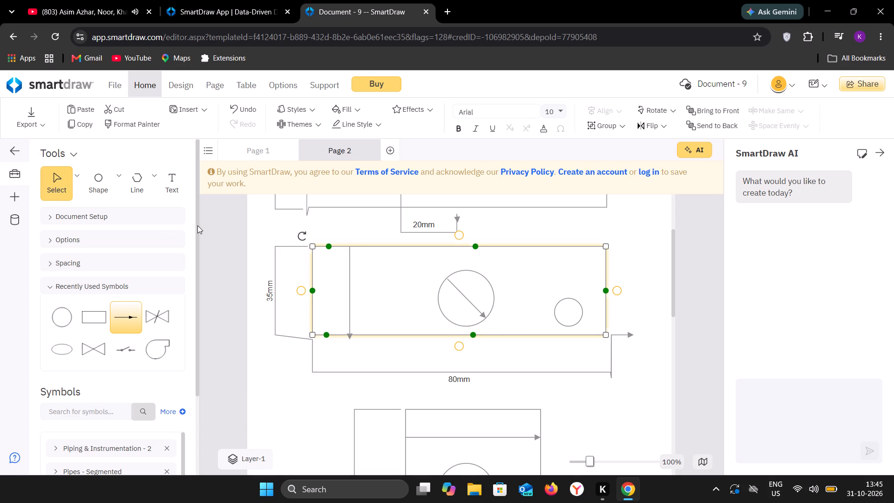
Draw the middle view's large-circle leader from the diagonal's arrowhead, running down below the rectangle, right, and ending in a short upward arrow.
{"action": "left_click", "coordinate": [135, 189]}
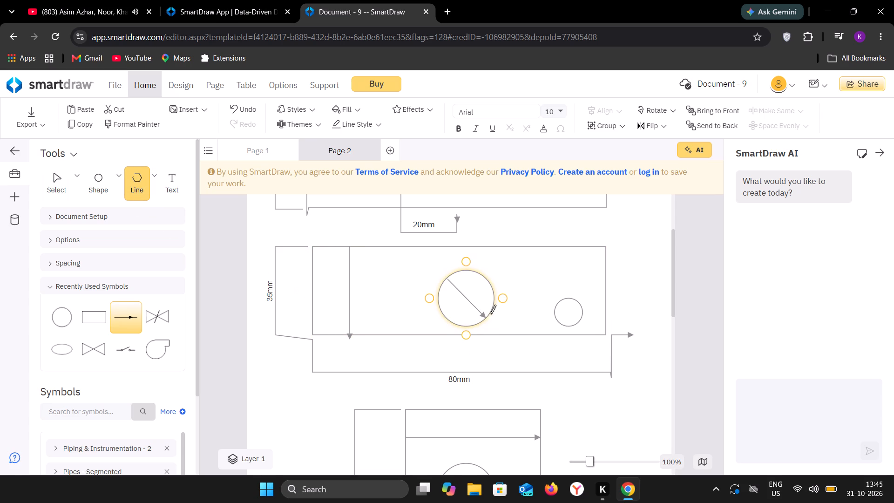
{"action": "left_click_drag", "start_coordinate": [483, 317], "coordinate": [487, 347]}
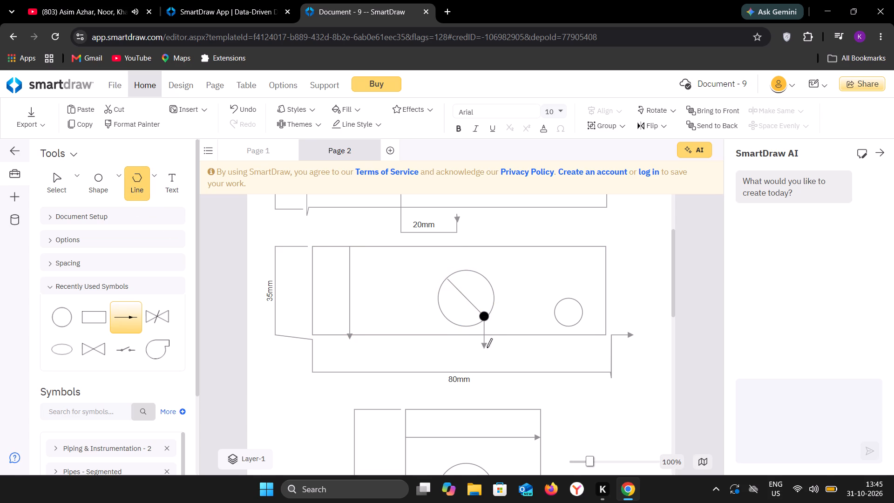
{"action": "left_click_drag", "start_coordinate": [487, 347], "coordinate": [488, 363]}
{"action": "left_click_drag", "start_coordinate": [488, 363], "coordinate": [486, 361]}
{"action": "left_click_drag", "start_coordinate": [486, 361], "coordinate": [487, 361]}
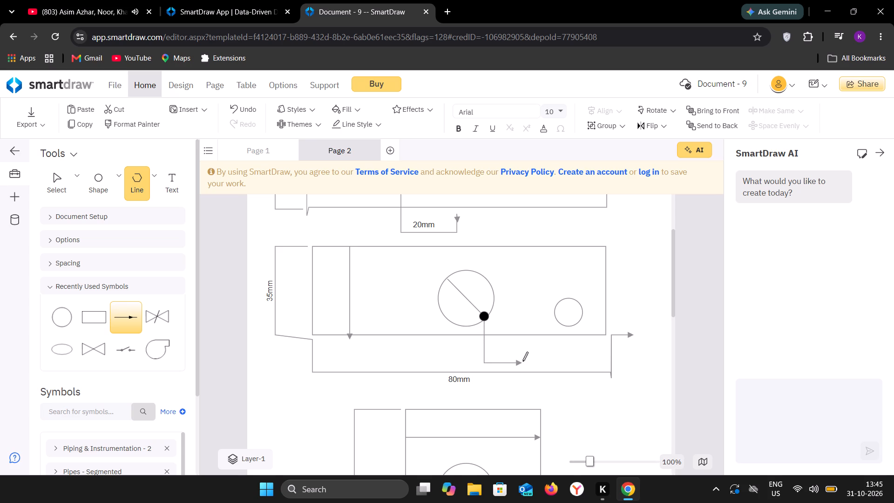
{"action": "left_click", "coordinate": [524, 362]}
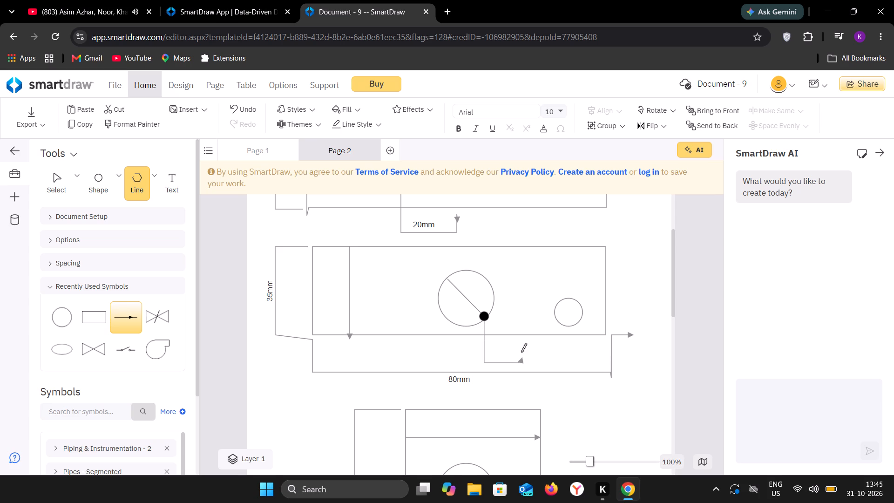
{"action": "left_click", "coordinate": [521, 349]}
{"action": "key", "text": "Escape"}
{"action": "left_click", "coordinate": [528, 292]}
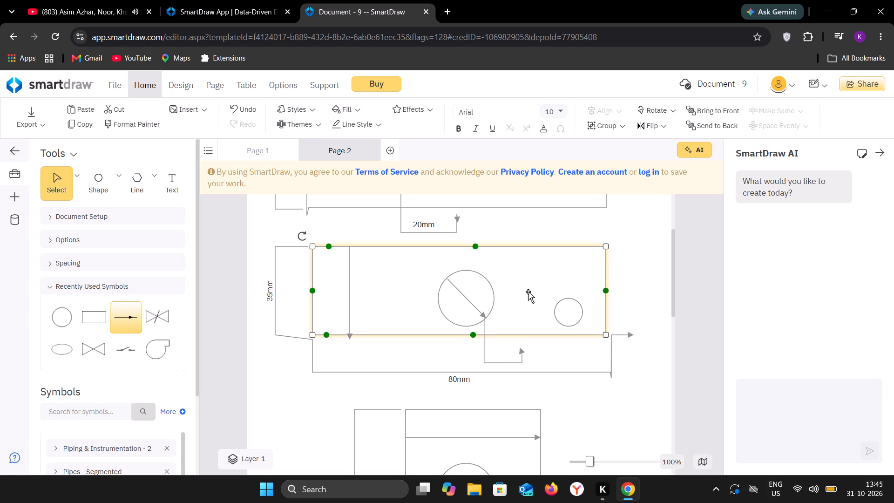
{"action": "left_click", "coordinate": [642, 350]}
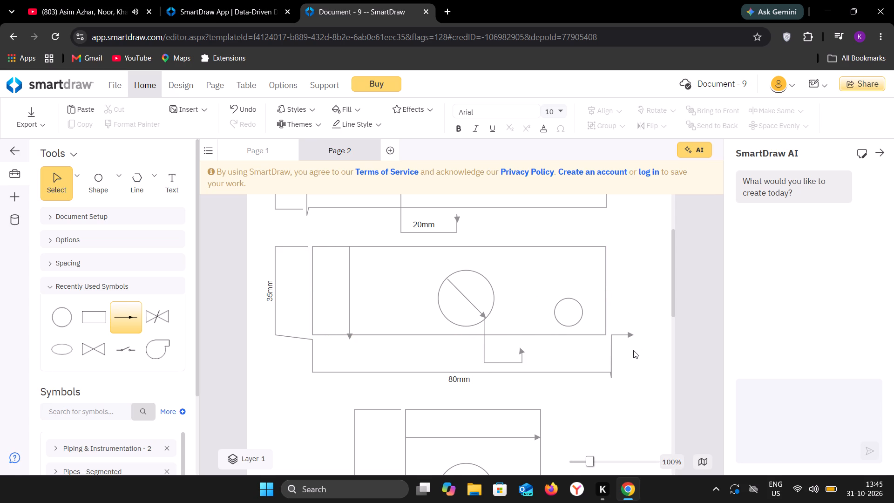
Draw the middle view's small-circle leader diagonally across the circle, horizontally right past the rectangle's edge, and up to a short arrow end.
{"action": "left_click", "coordinate": [140, 183]}
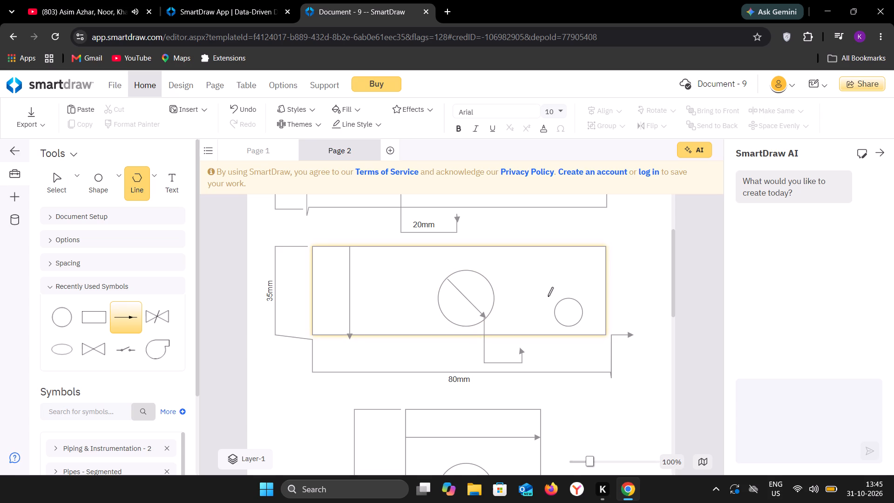
{"action": "left_click", "coordinate": [559, 302]}
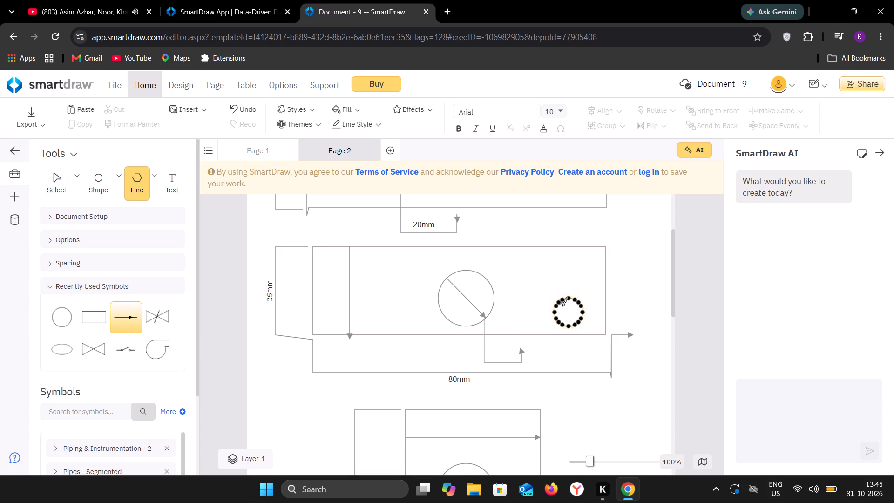
{"action": "left_click", "coordinate": [579, 321]}
{"action": "left_click", "coordinate": [643, 323]}
{"action": "left_click", "coordinate": [642, 303]}
{"action": "key", "text": "Escape"}
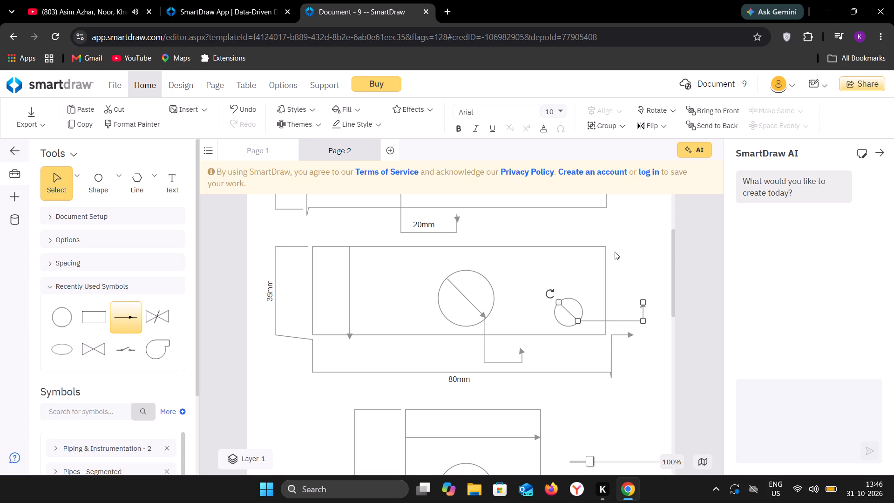
{"action": "left_click", "coordinate": [612, 246]}
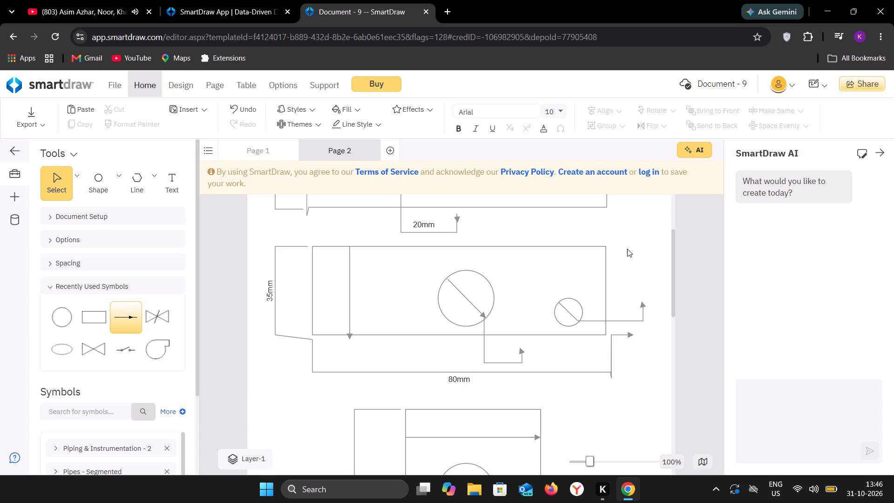
Add the text label "15mm" just above the horizontal segment of the middle view's large-circle leader.
{"action": "scroll", "coordinate": [558, 308], "scroll_direction": "up", "scroll_amount": 4}
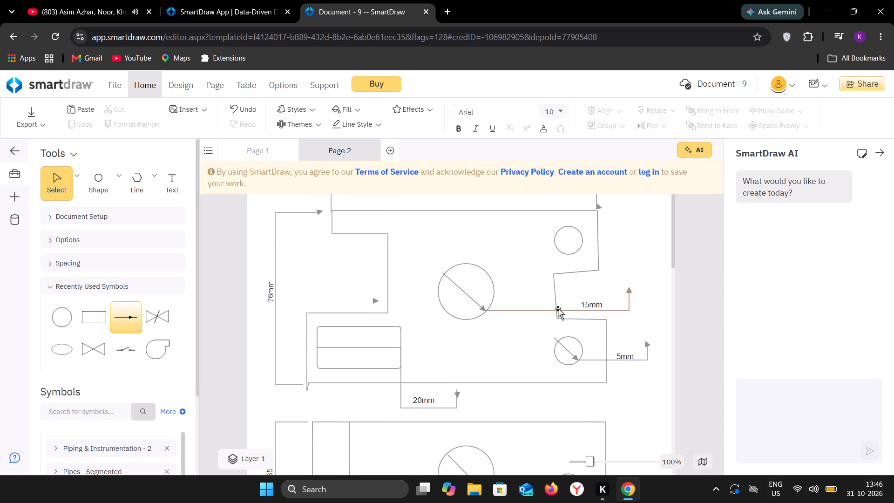
{"action": "scroll", "coordinate": [558, 308], "scroll_direction": "right", "scroll_amount": 1}
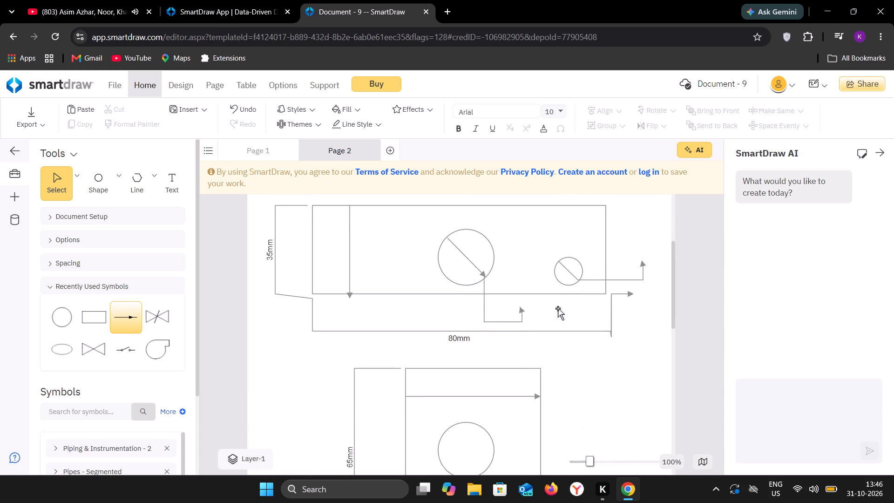
{"action": "scroll", "coordinate": [558, 308], "scroll_direction": "up", "scroll_amount": 1}
{"action": "scroll", "coordinate": [364, 259], "scroll_direction": "up", "scroll_amount": 1}
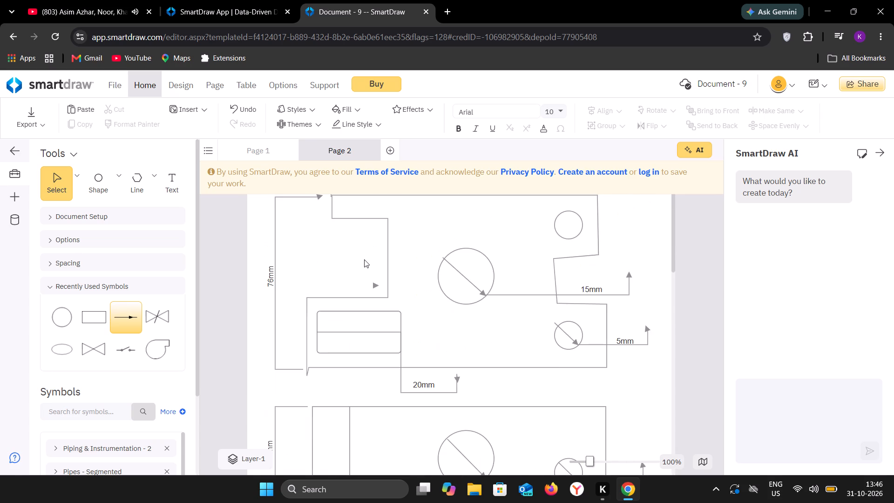
{"action": "scroll", "coordinate": [364, 259], "scroll_direction": "up", "scroll_amount": 1}
{"action": "left_click", "coordinate": [176, 197]}
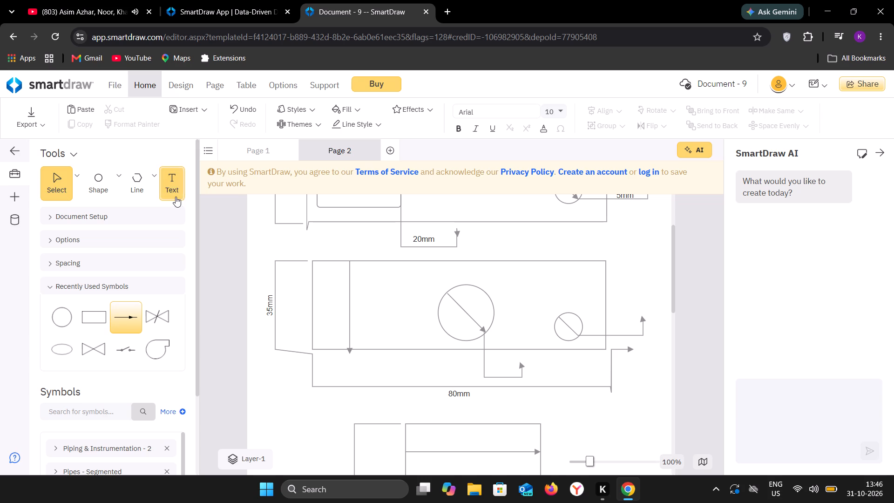
{"action": "left_click", "coordinate": [491, 369]}
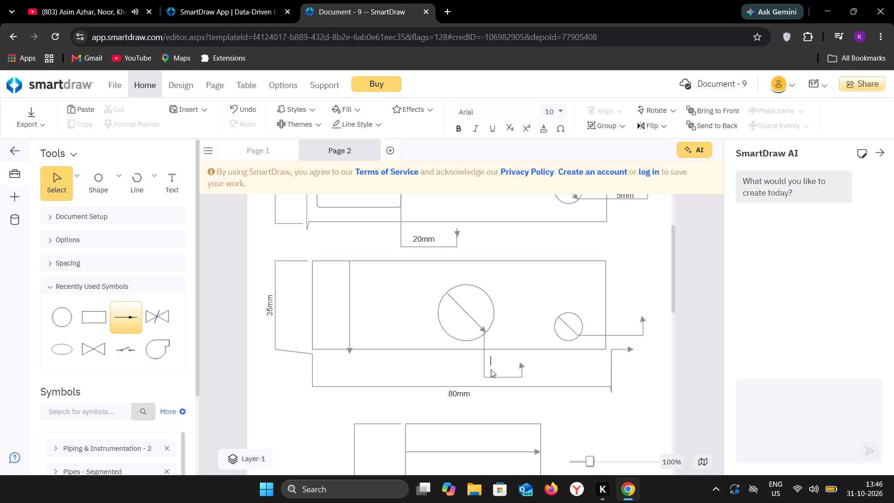
{"action": "key", "text": "Return"}
{"action": "type", "text": "15mm"}
{"action": "left_click", "coordinate": [637, 394]}
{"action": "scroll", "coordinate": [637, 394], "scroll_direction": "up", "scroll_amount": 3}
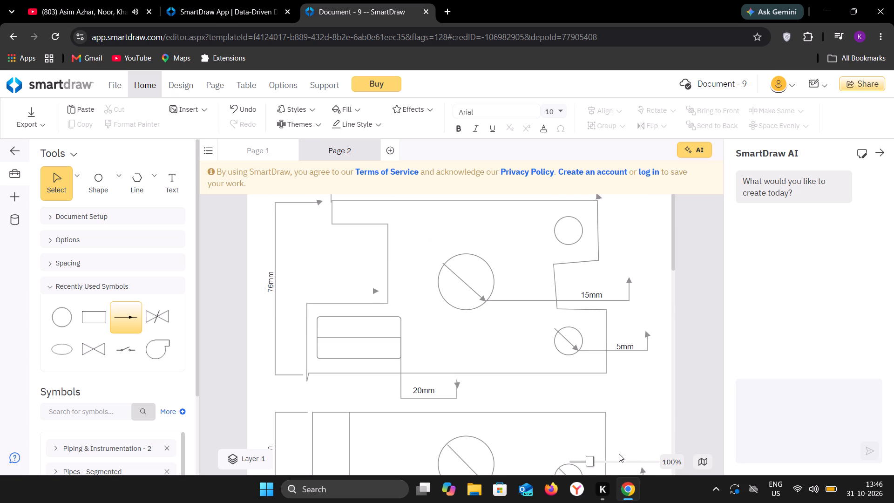